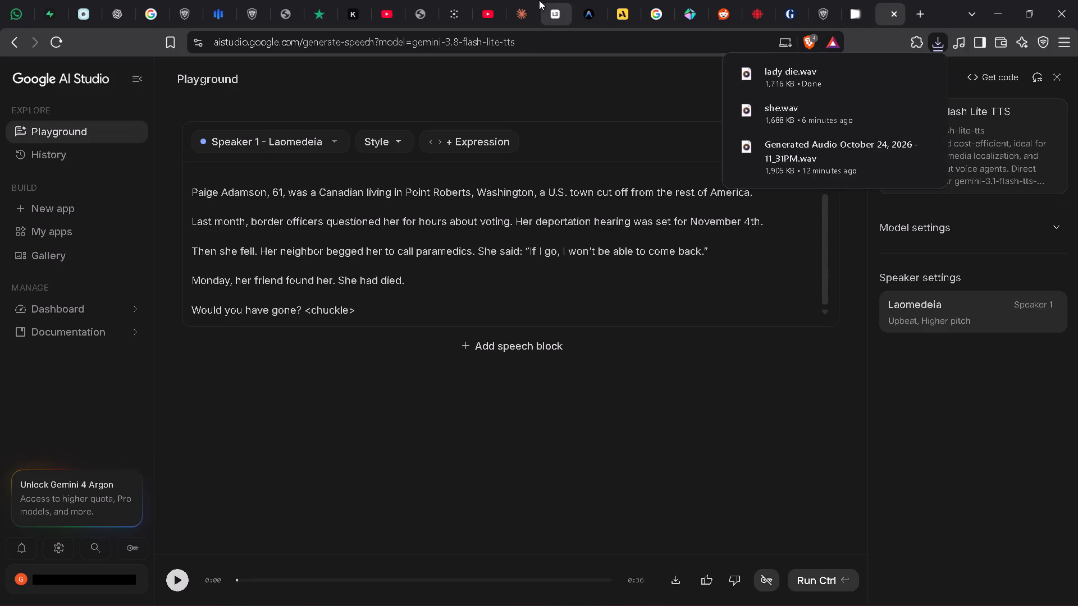
Screenshot the woman's photo in the r/news post about the Canadian woman's death, and return to the r/news feed.
click(726, 13)
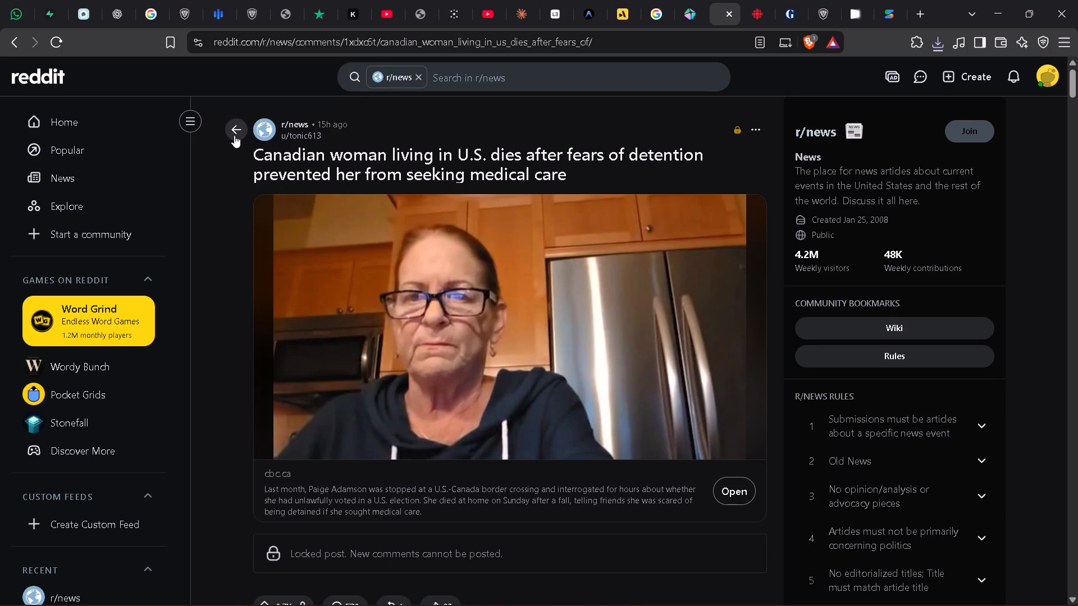
key(shift+super+s)
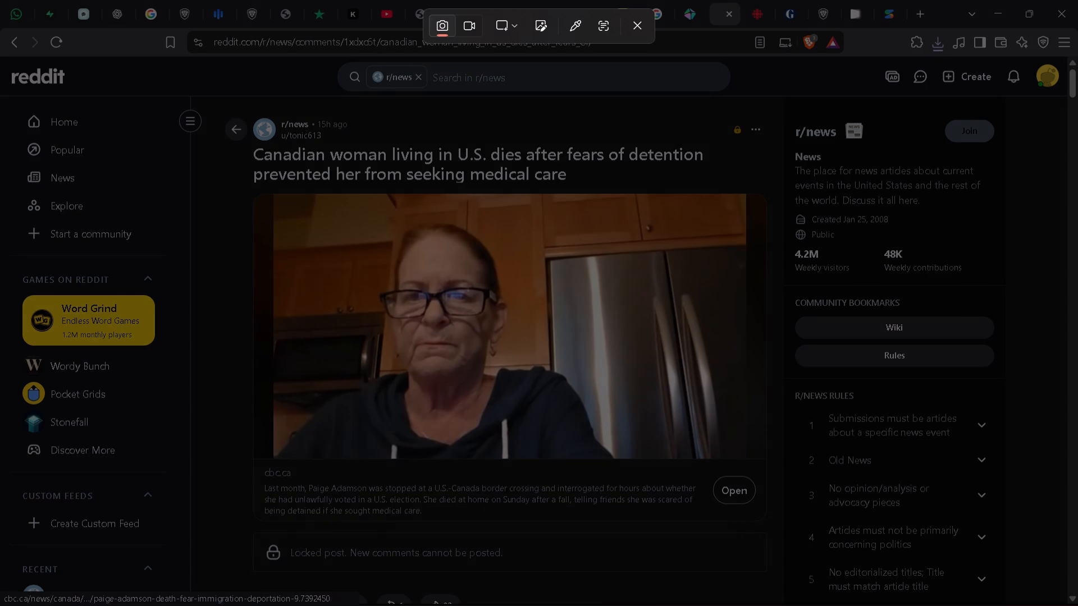
drag(282, 202, 727, 457)
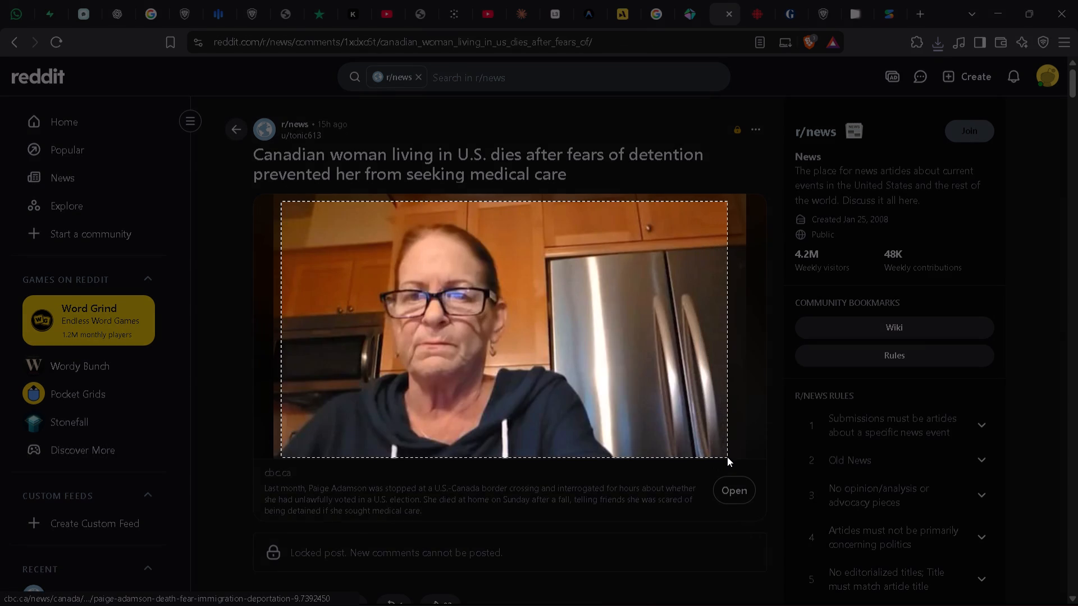
drag(727, 457, 698, 449)
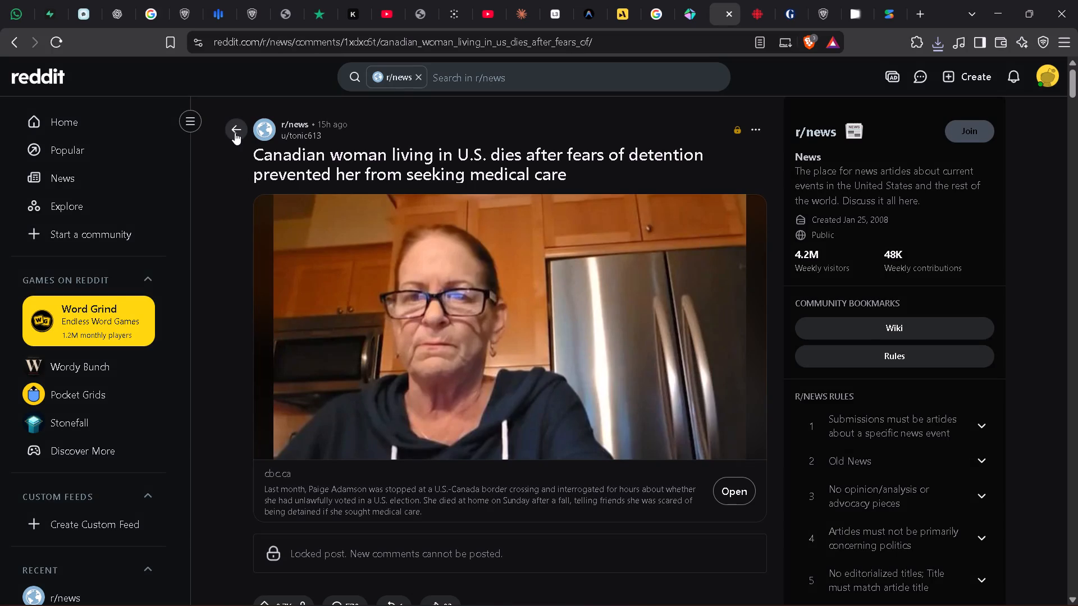
click(235, 132)
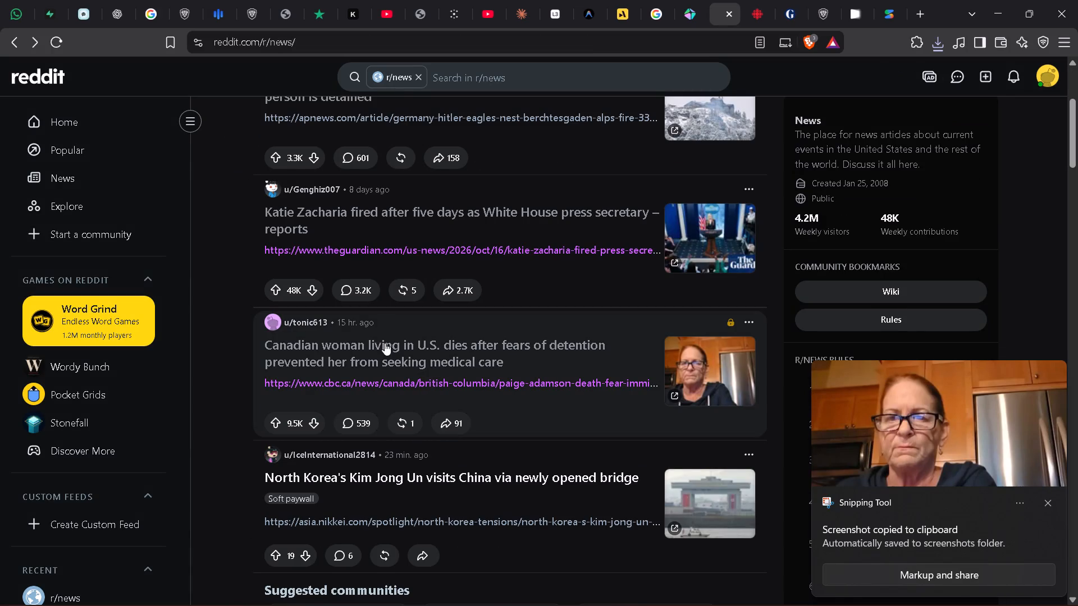
Screenshot the White House press briefing room photo in the Guardian article on the fired press secretary, Katie Zacharia.
click(764, 5)
click(787, 6)
scroll(697, 241, up, 3)
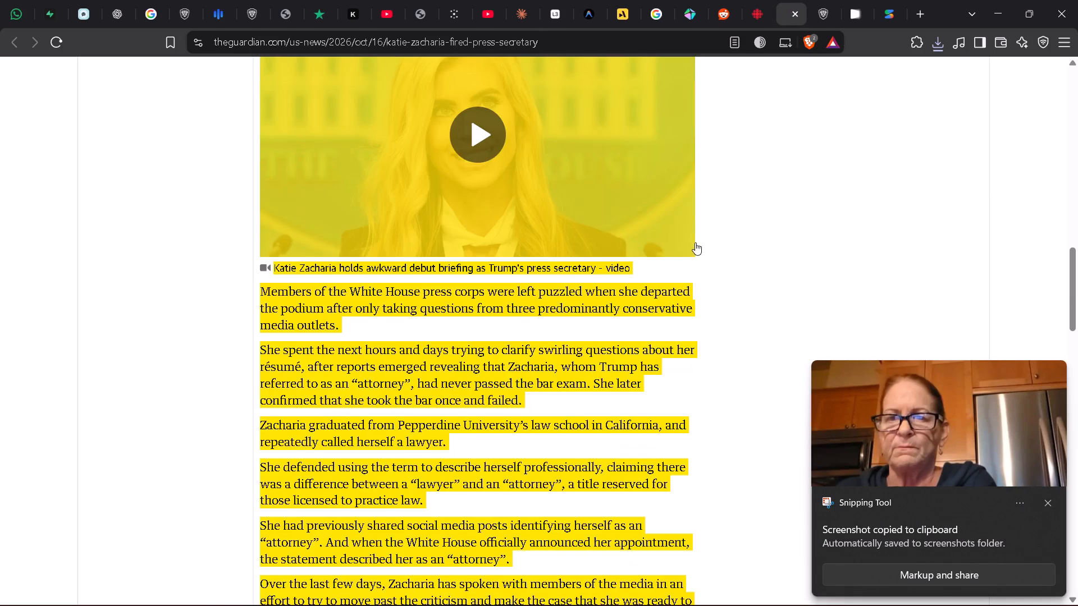
click(793, 219)
click(782, 267)
scroll(775, 338, up, 3)
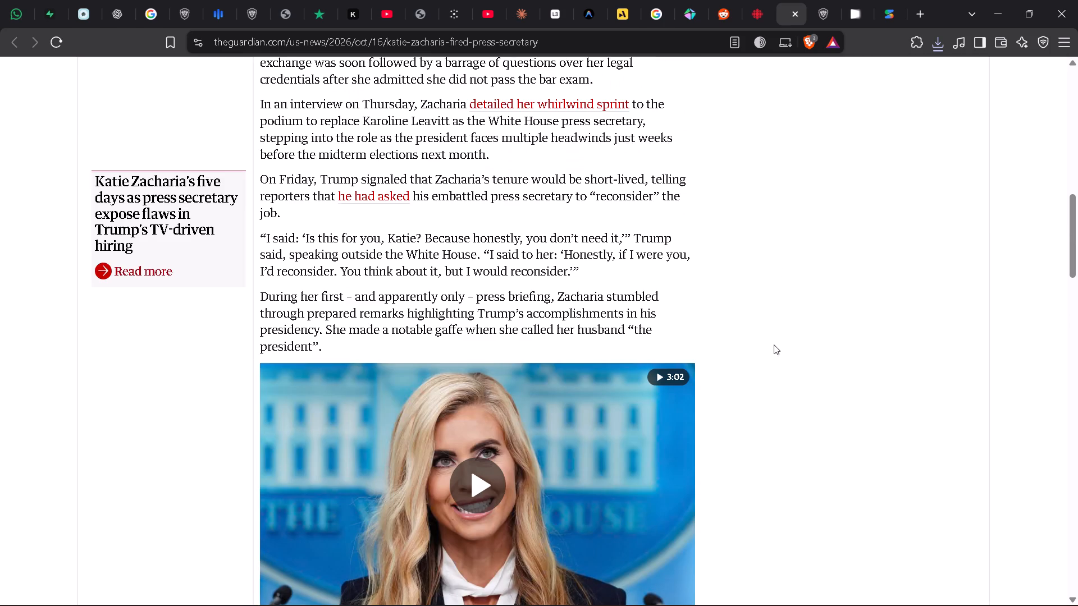
click(769, 401)
scroll(786, 366, up, 5)
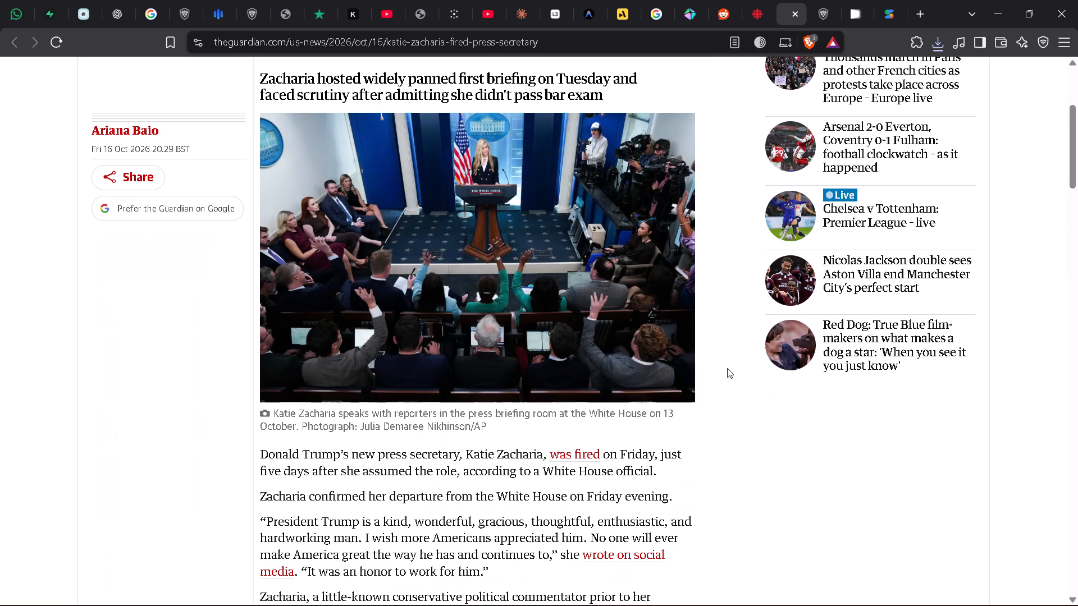
key(shift+super+s)
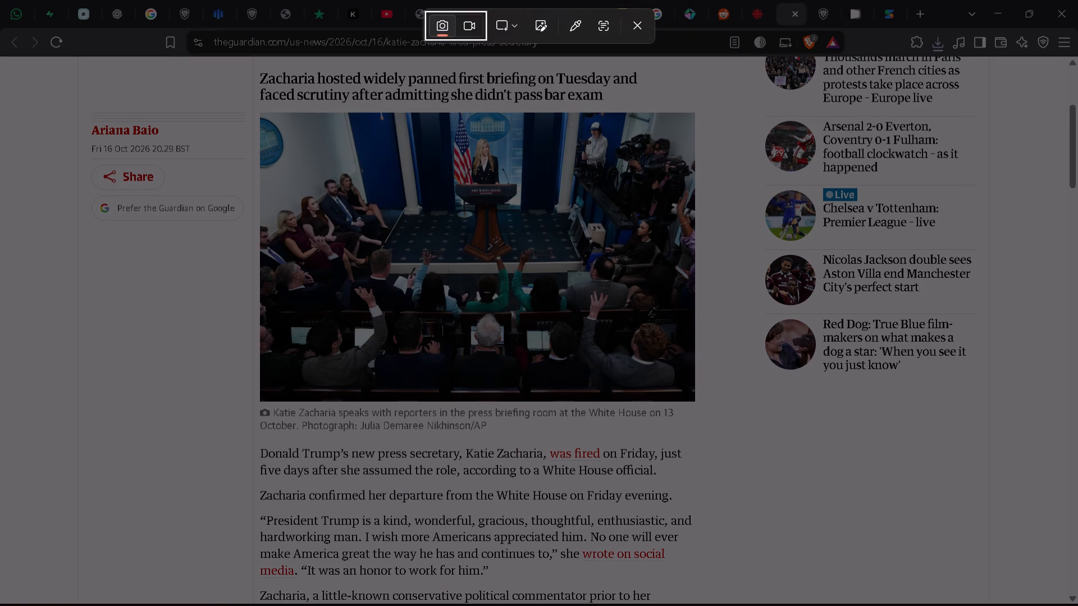
drag(263, 114, 696, 397)
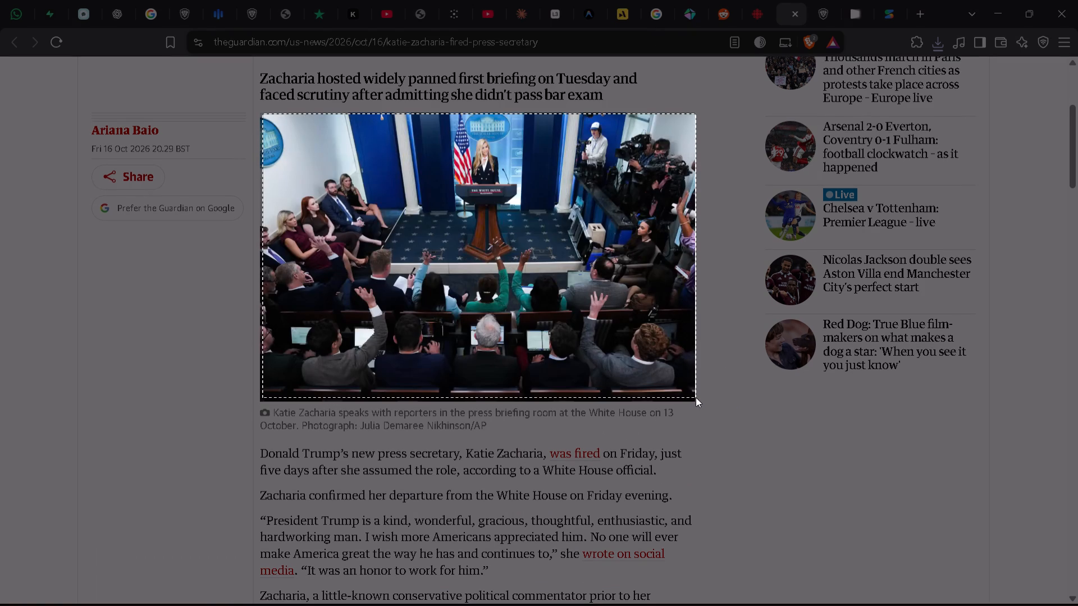
drag(696, 397, 695, 396)
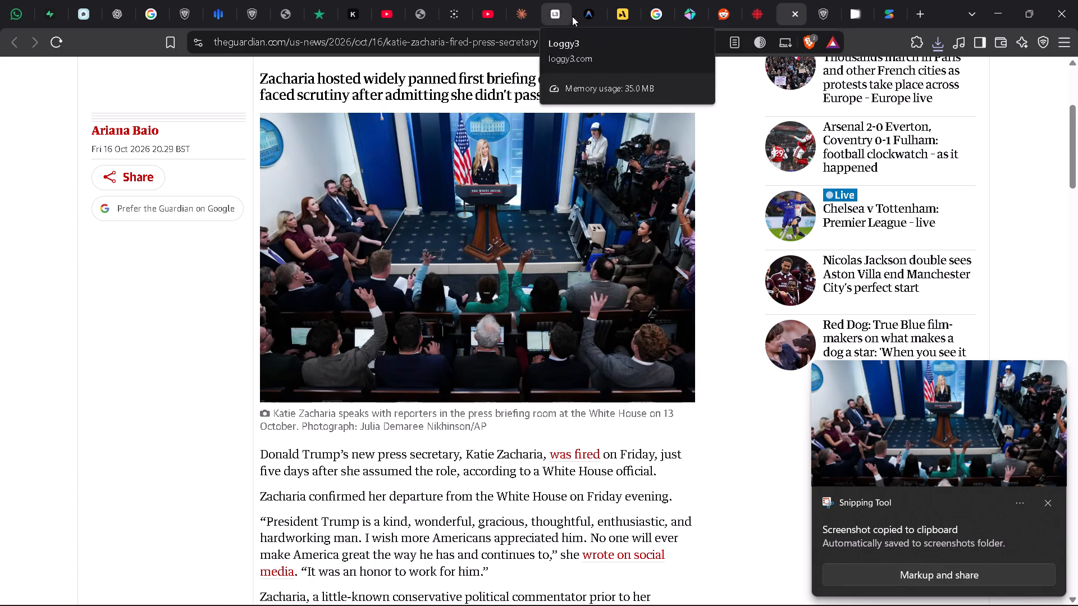
Browse the r/news feed for further story candidates below the Canadian woman post.
click(722, 6)
scroll(473, 398, down, 1)
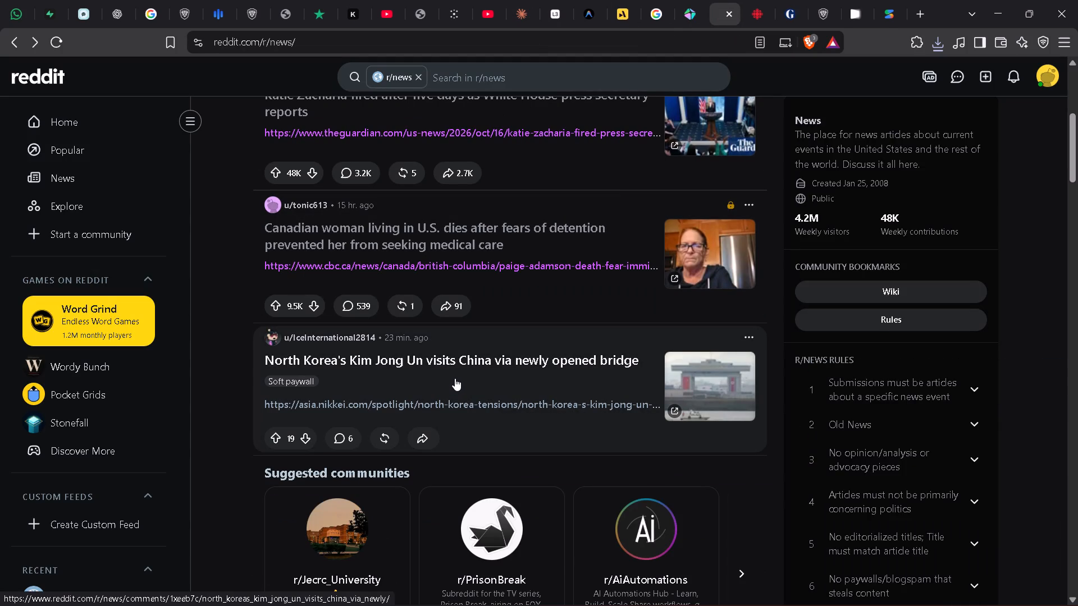
scroll(459, 385, down, 1)
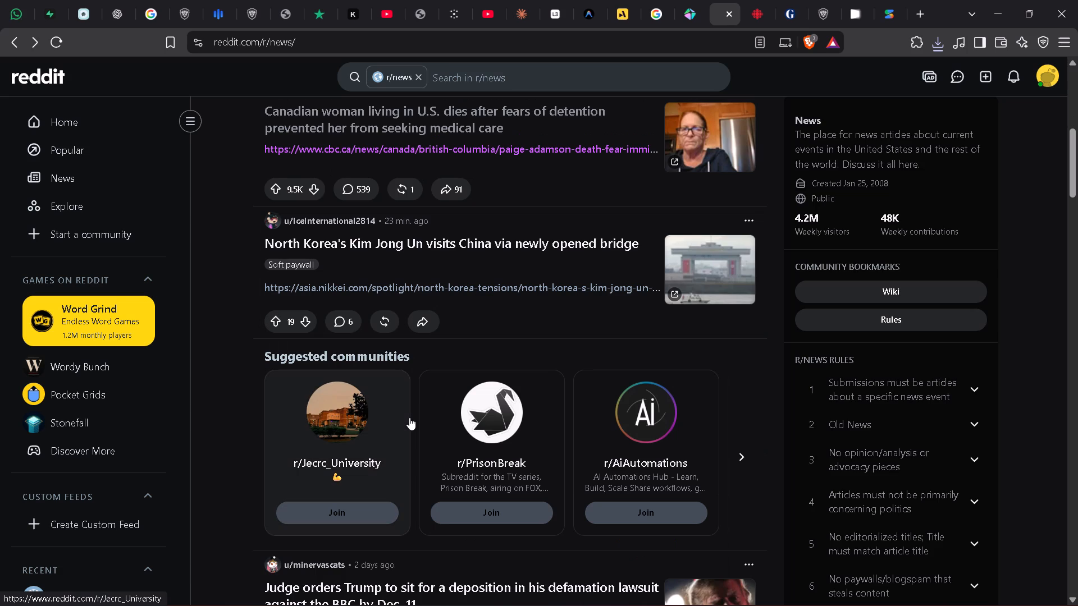
scroll(409, 419, down, 1)
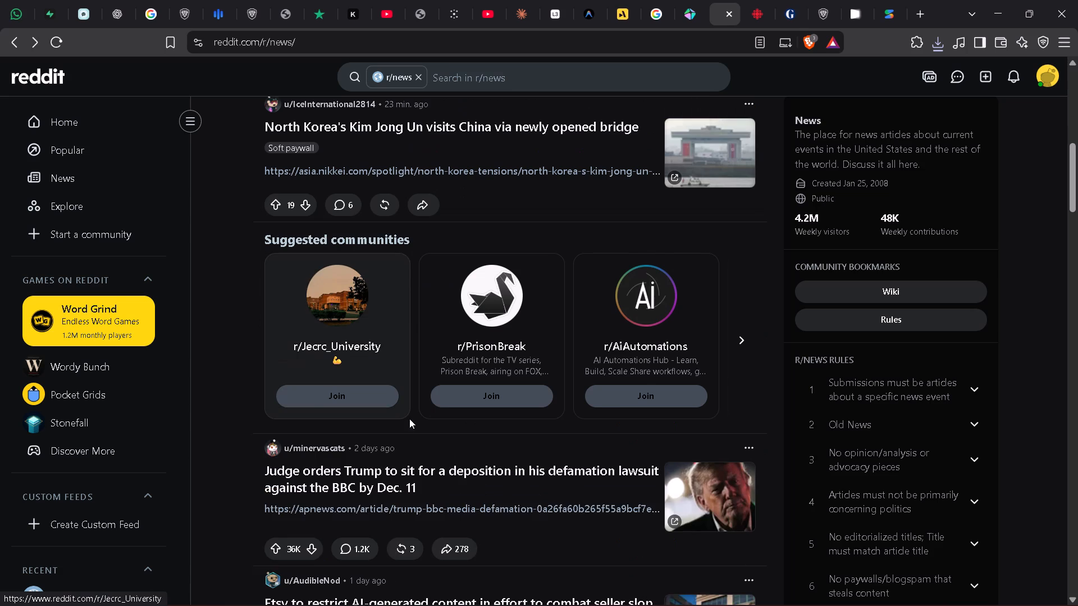
scroll(409, 419, down, 1)
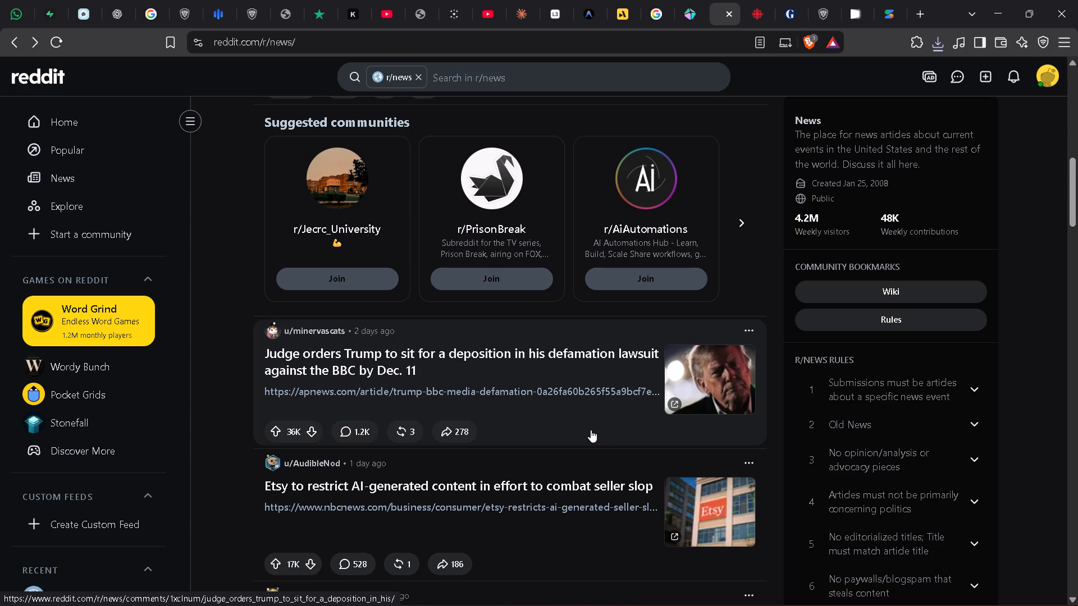
scroll(560, 442, down, 1)
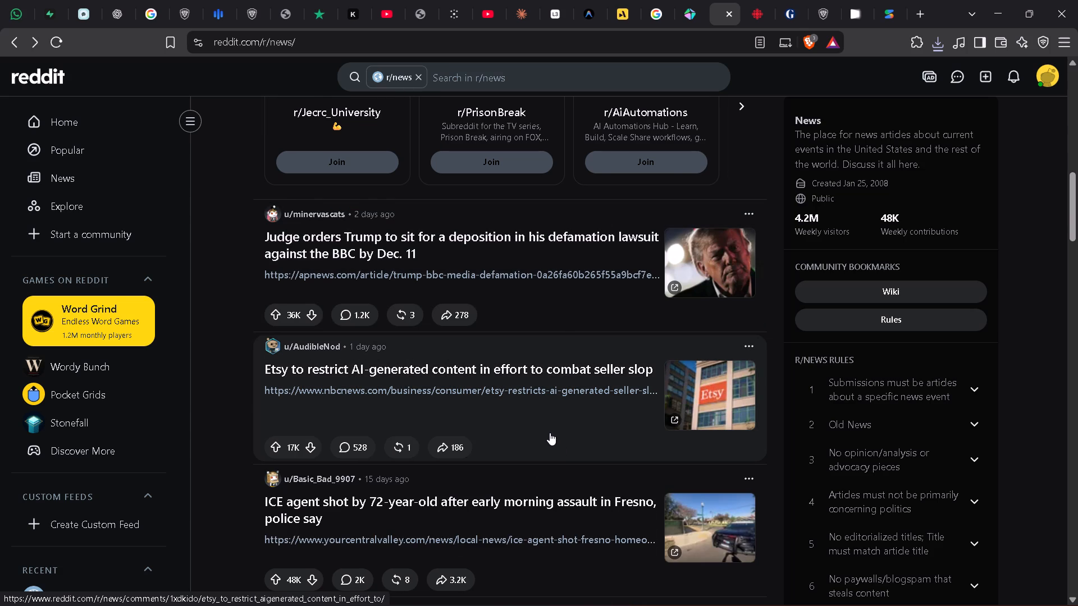
Return to the Google results and search for "history facts reddit" instead.
click(7, 48)
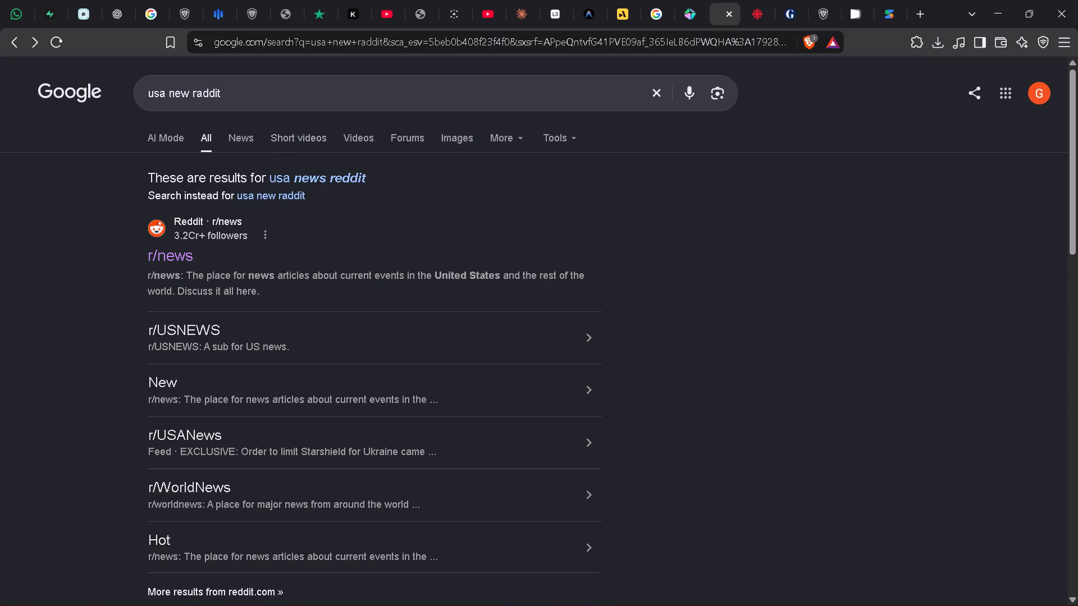
drag(244, 94, 126, 95)
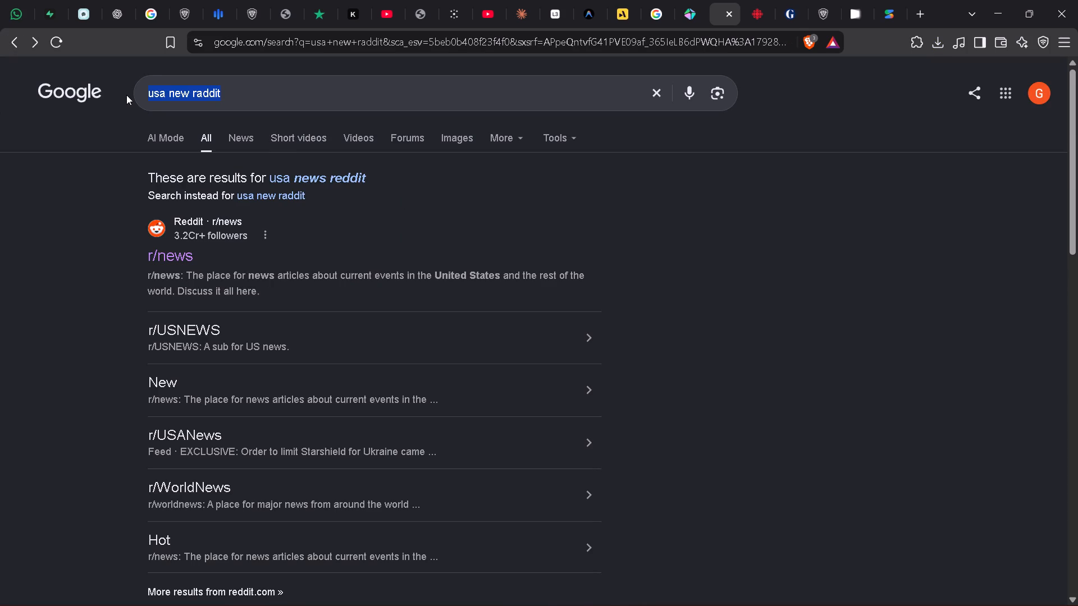
text(histro)
key(space)
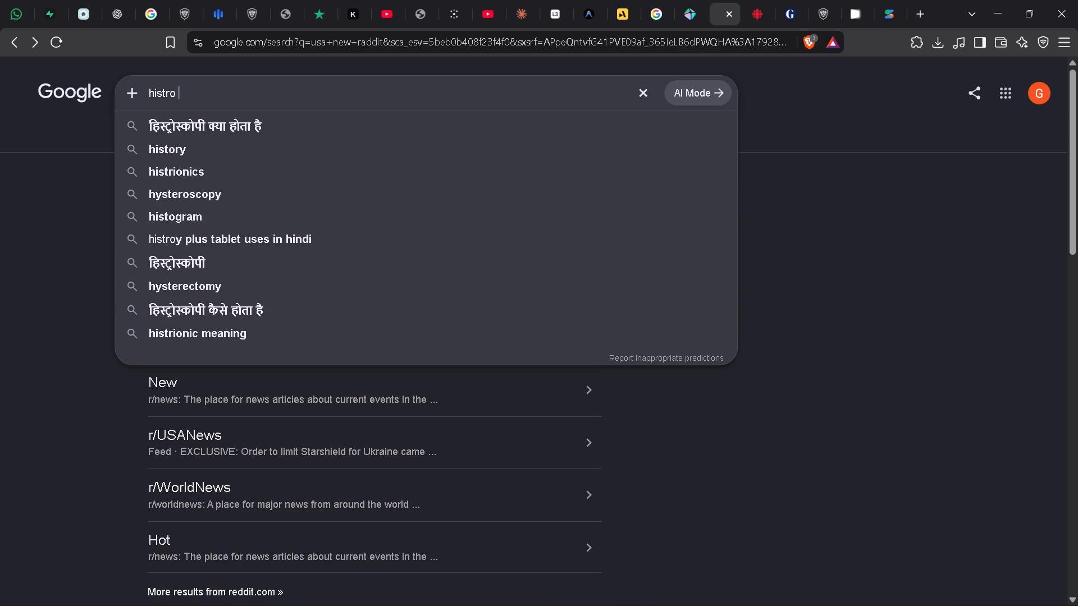
key(BackSpace)
key(BackSpace)
key(BackSpace)
text(ory)
key(space)
text(facts)
key(space)
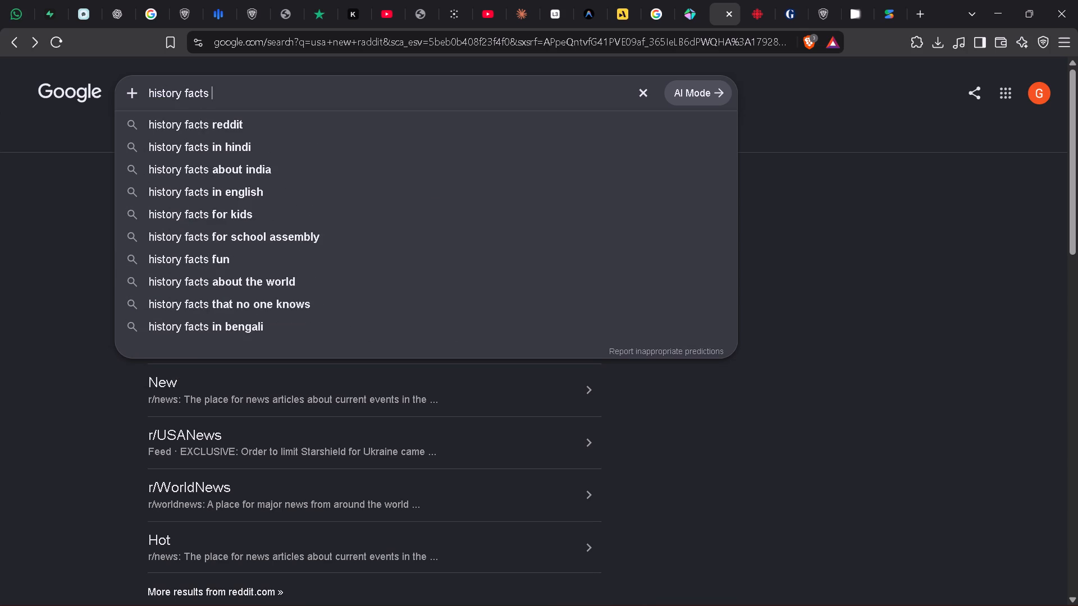
key(Down)
key(Return)
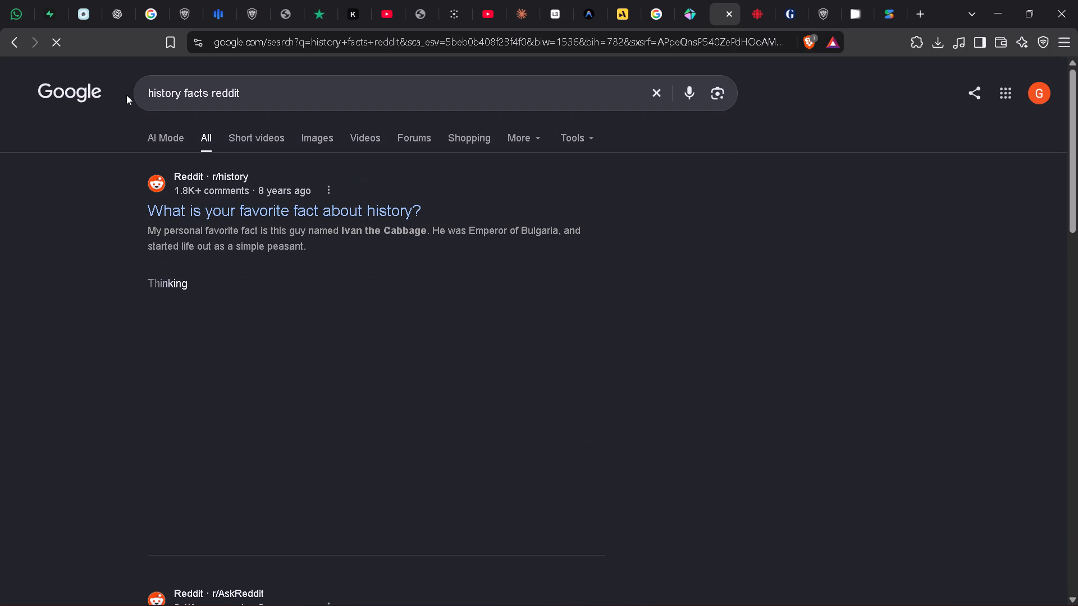
click(287, 205)
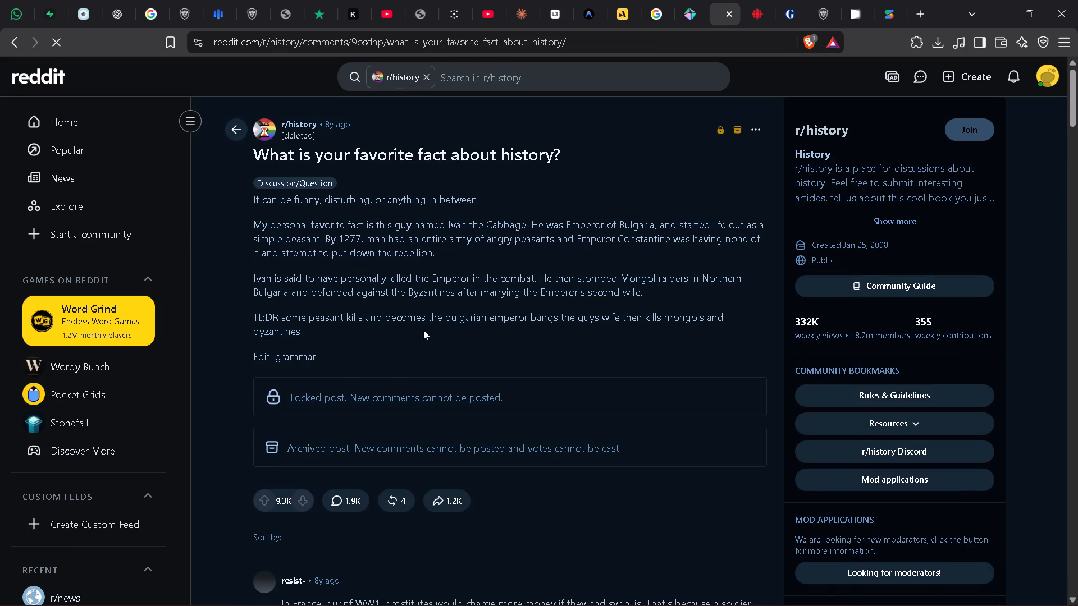
scroll(423, 330, down, 1)
scroll(446, 397, down, 1)
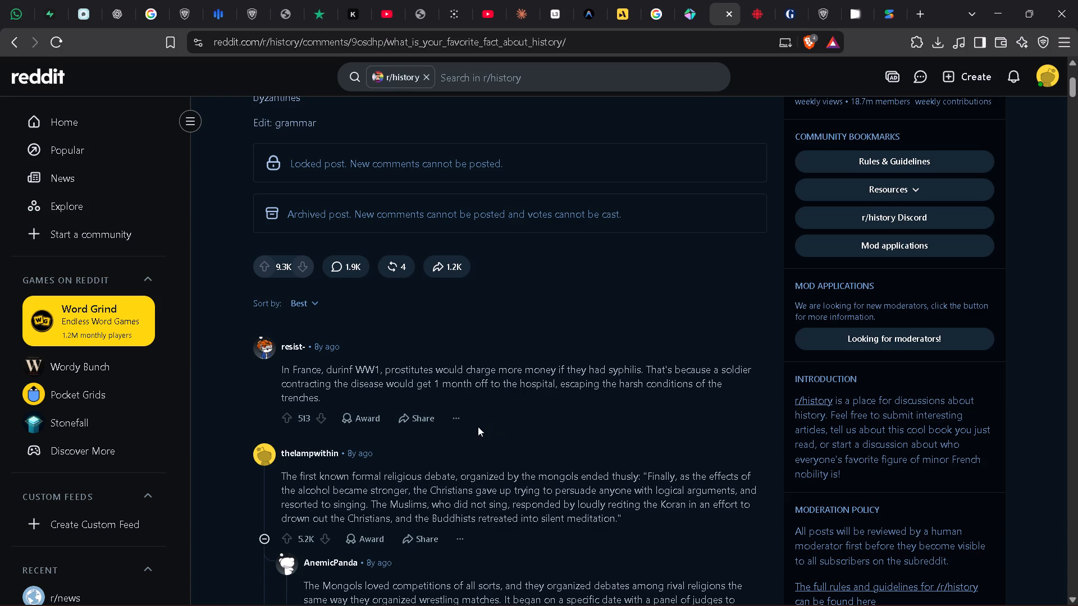
scroll(515, 424, down, 1)
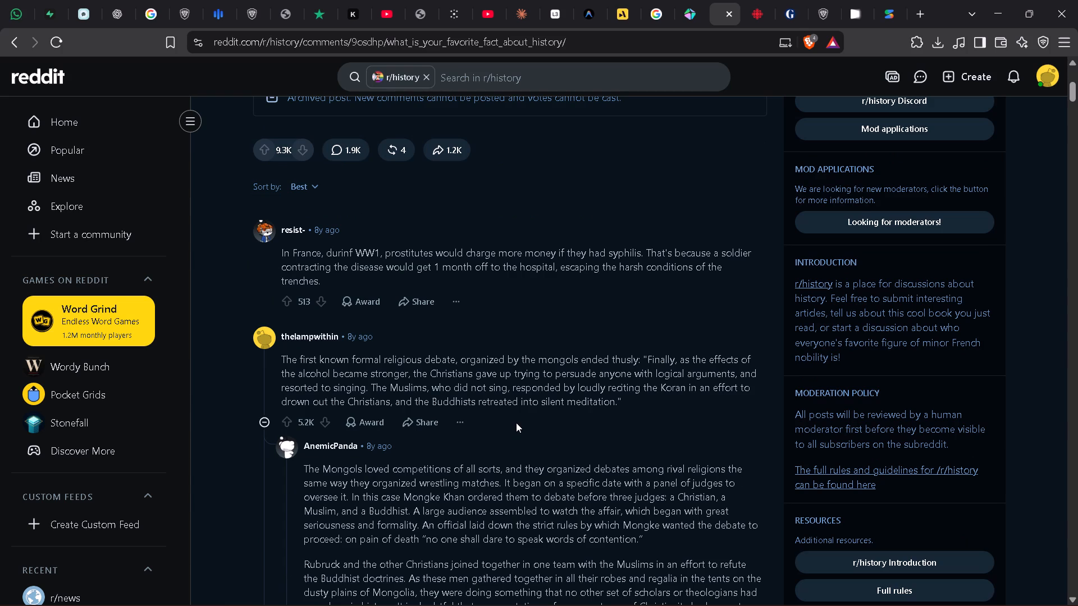
scroll(514, 421, down, 4)
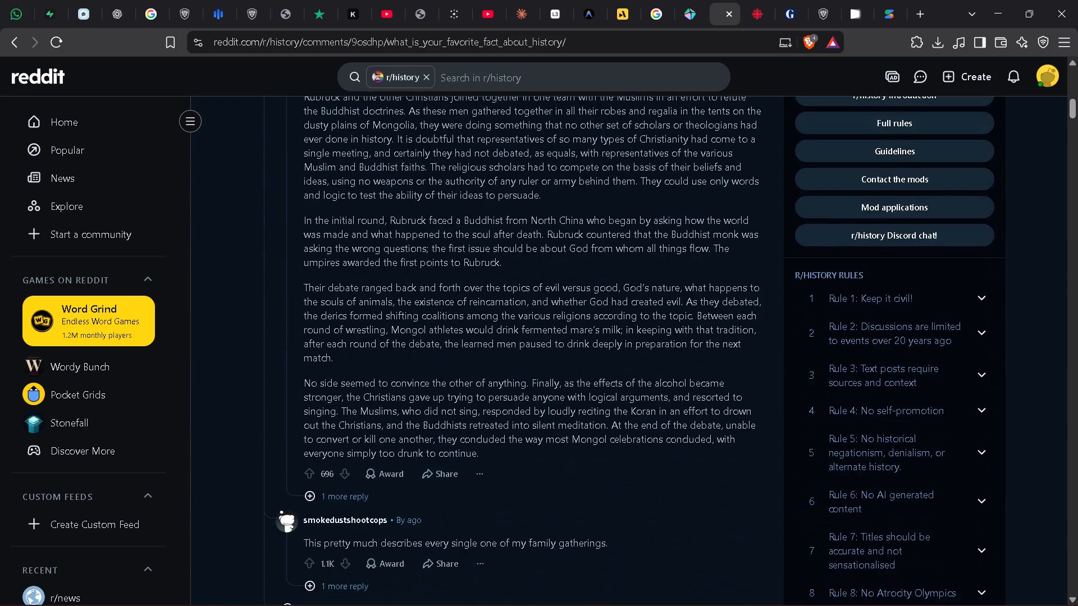
scroll(499, 447, down, 2)
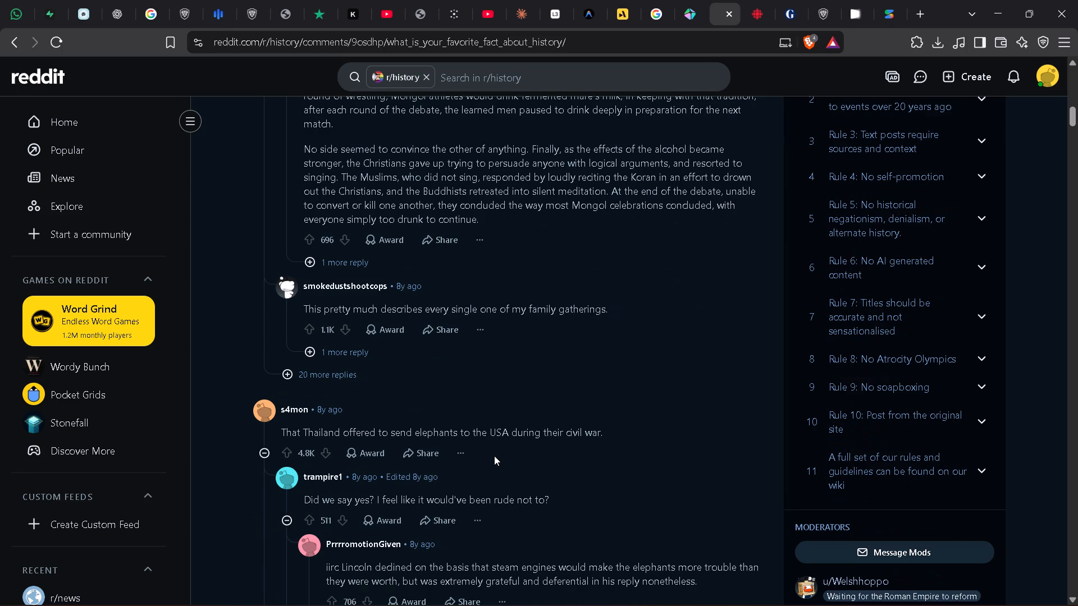
scroll(494, 456, down, 2)
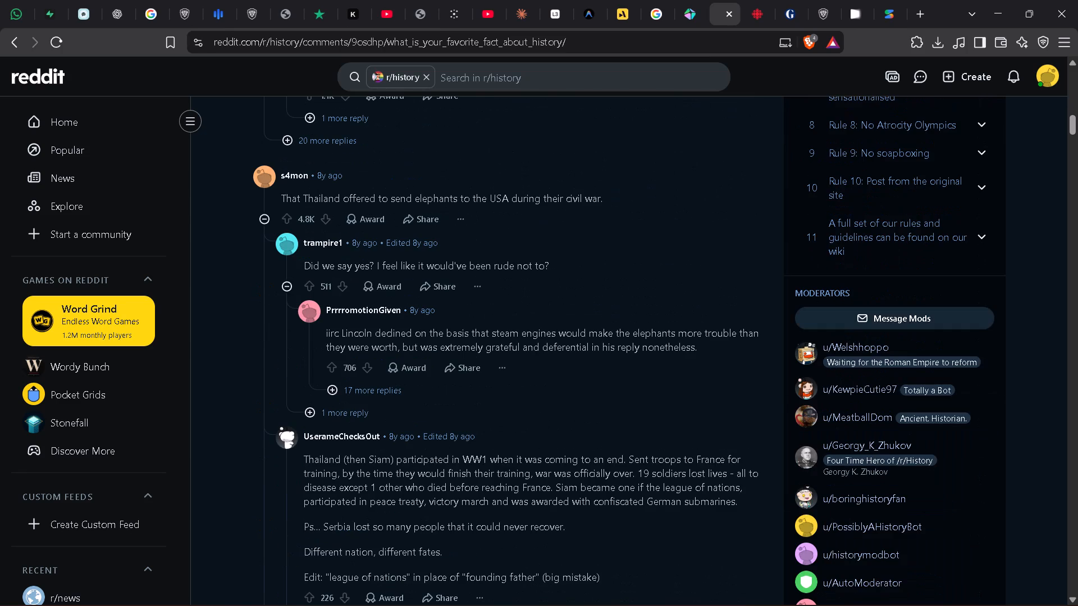
scroll(494, 456, down, 4)
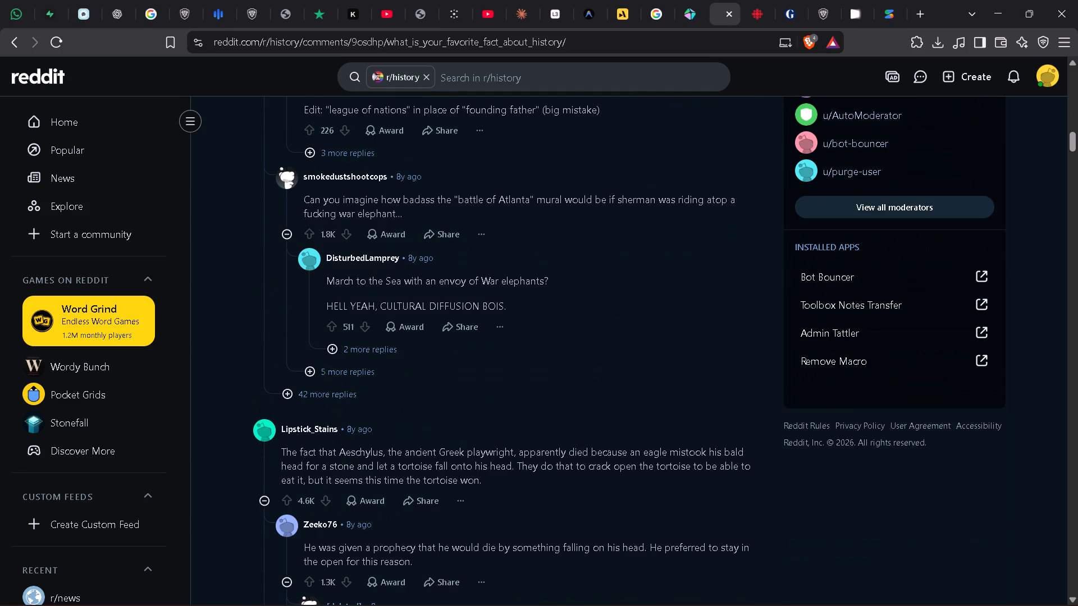
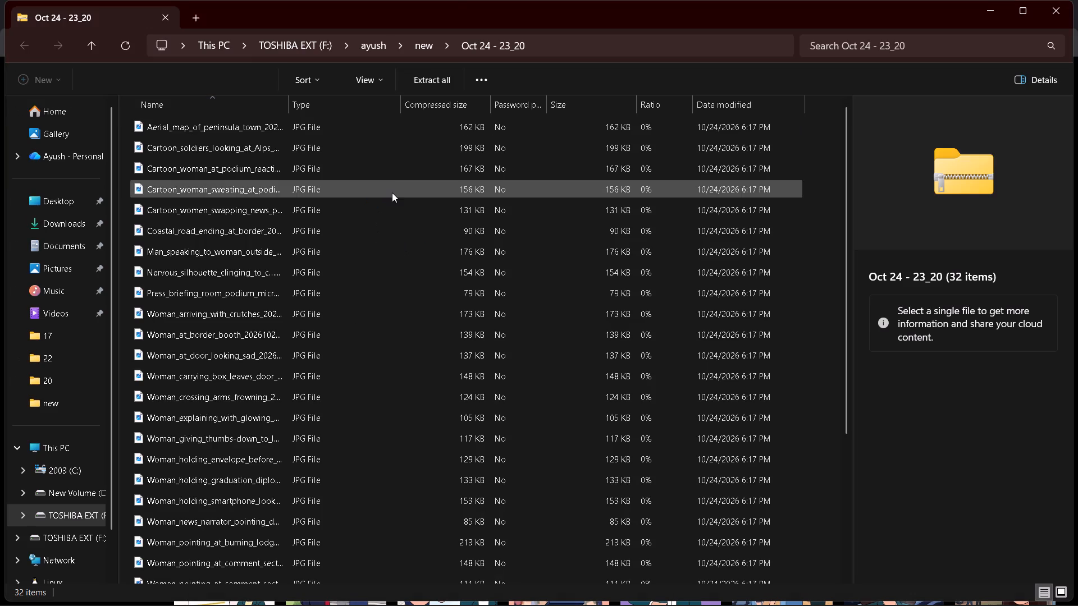
click(447, 82)
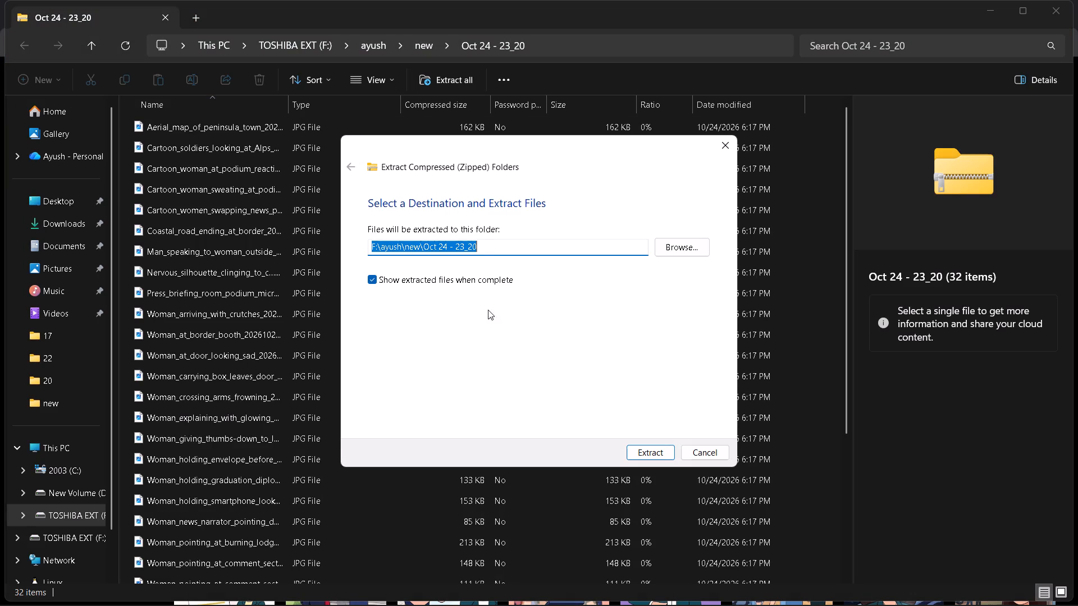
click(658, 449)
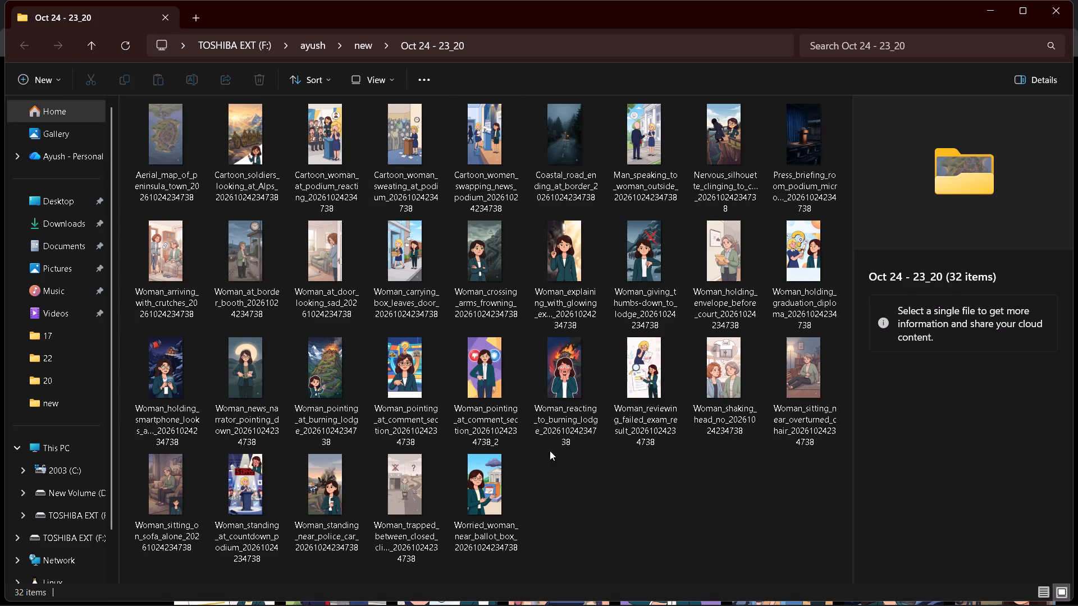
click(580, 481)
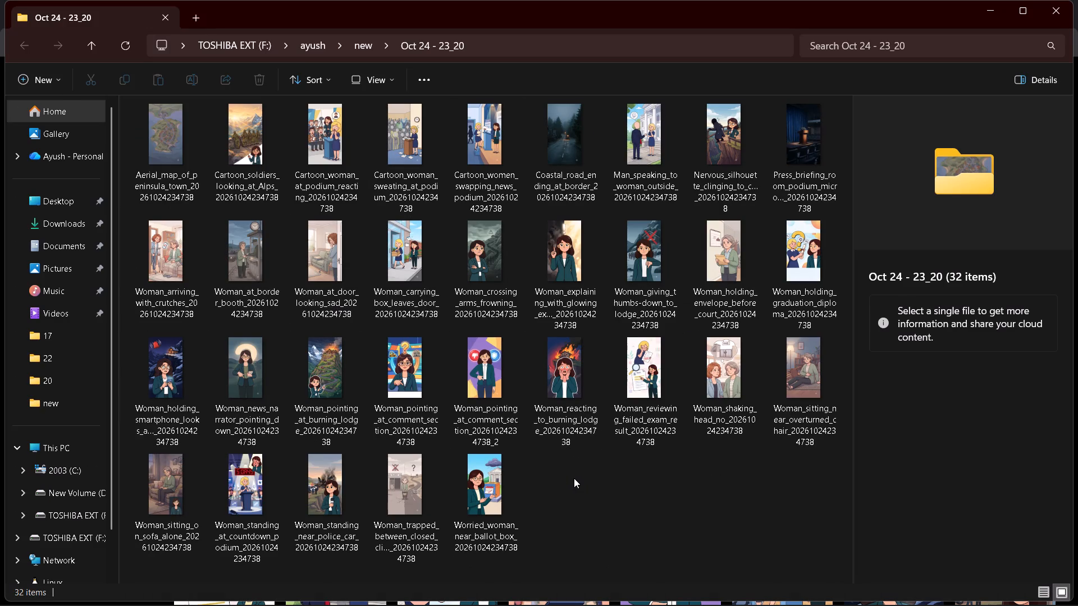
Sort the extracted images by date, and then by rating instead.
click(322, 81)
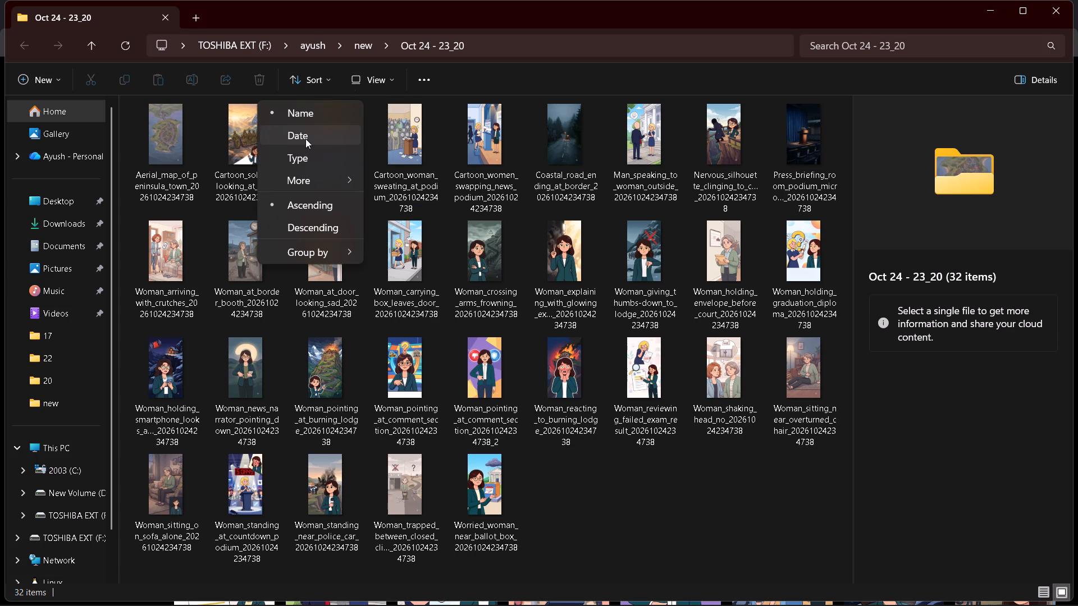
click(306, 136)
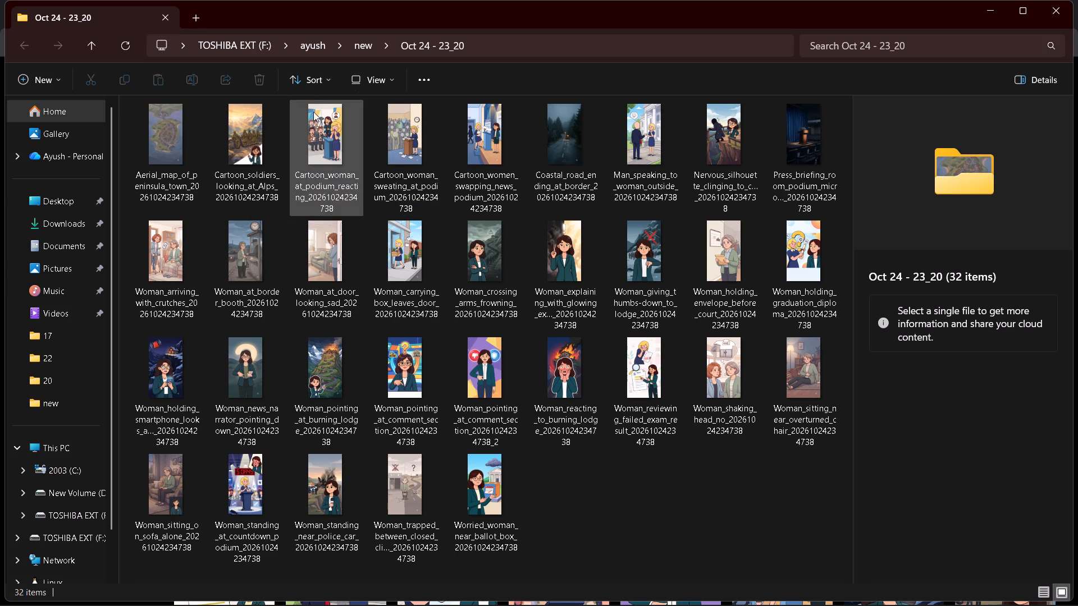
click(320, 79)
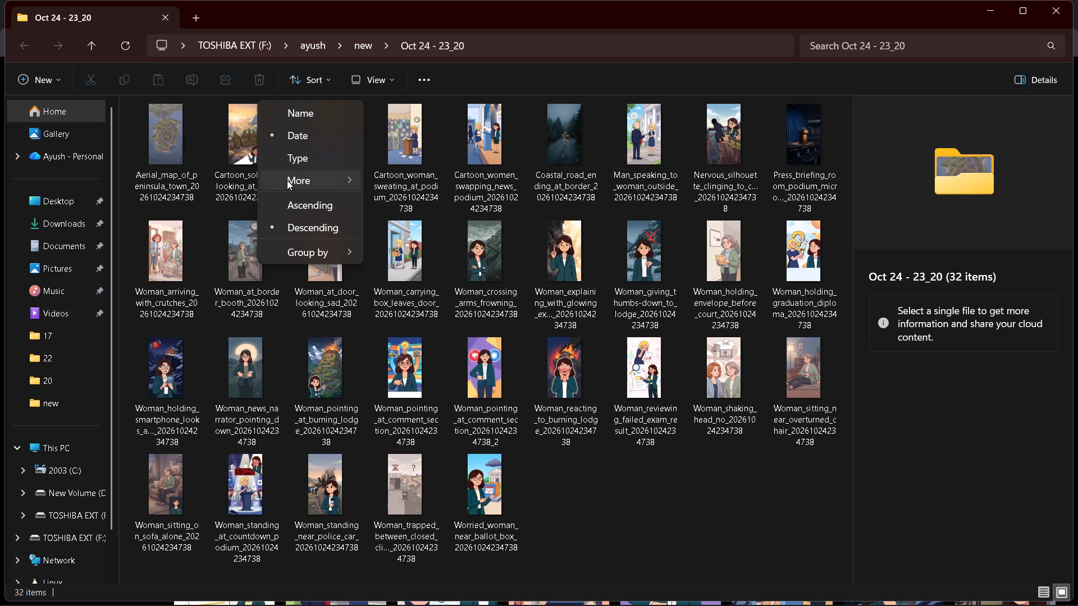
click(287, 181)
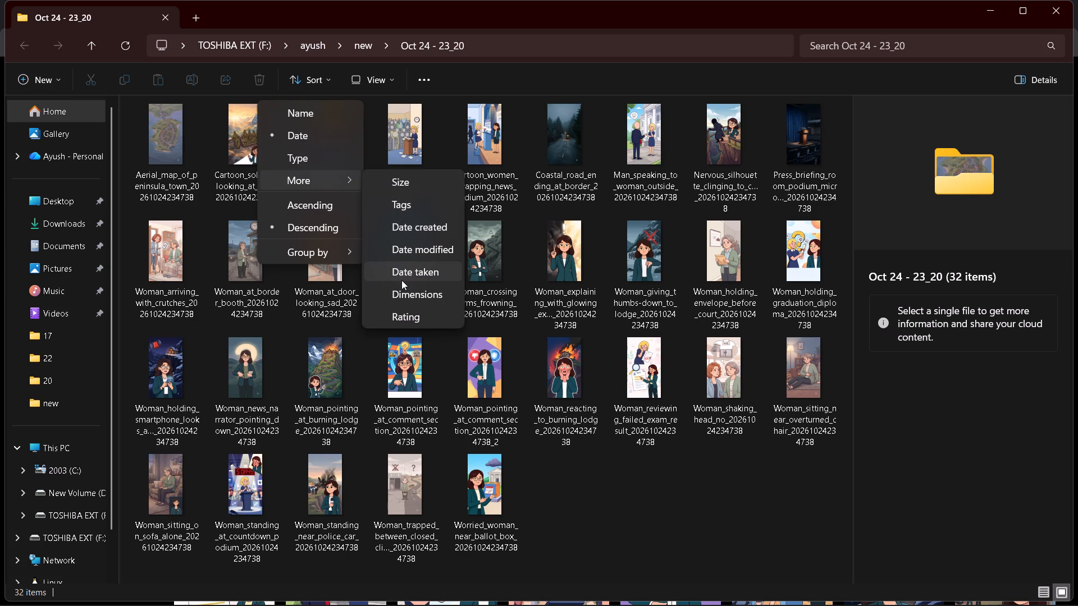
click(398, 315)
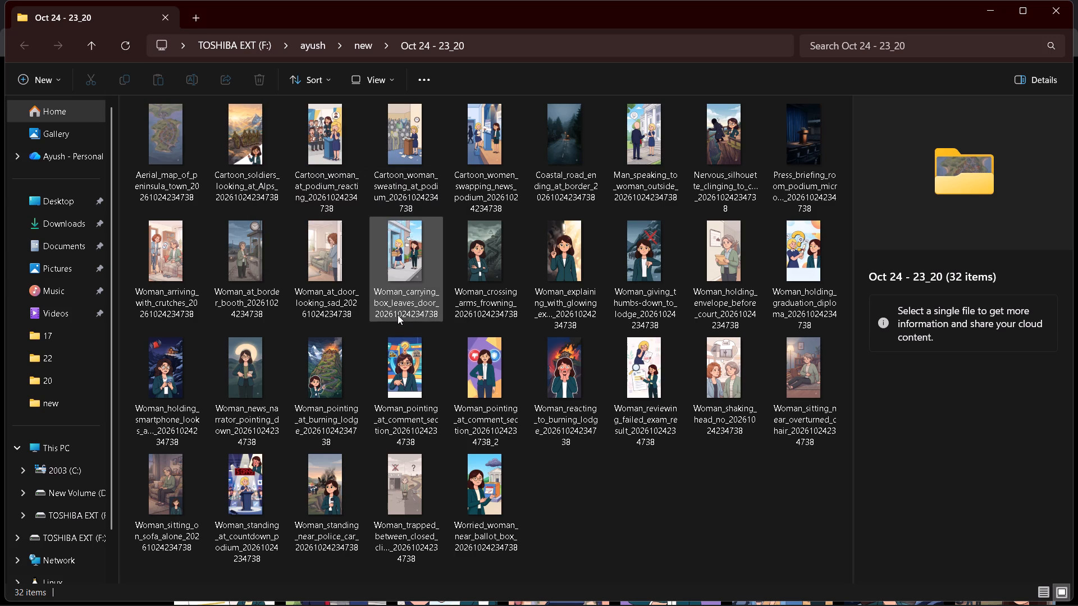
click(556, 486)
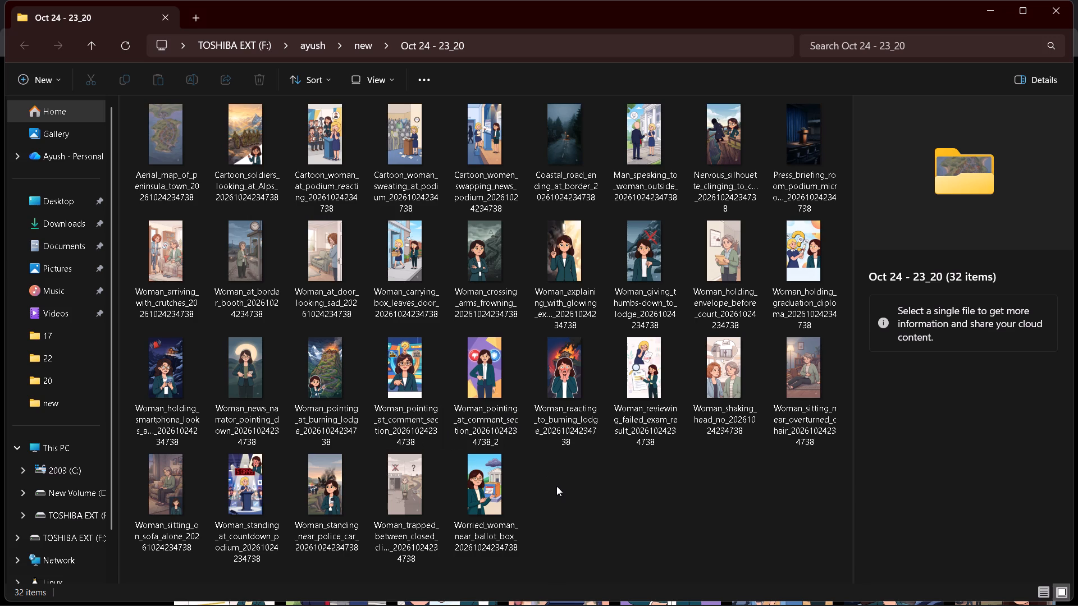
Import nine Point Roberts images into the Premiere project bin: coastal road, crutches, border booth, sad at door, envelope, shaking head, overturned chair, sofa, closed clinic.
click(417, 492)
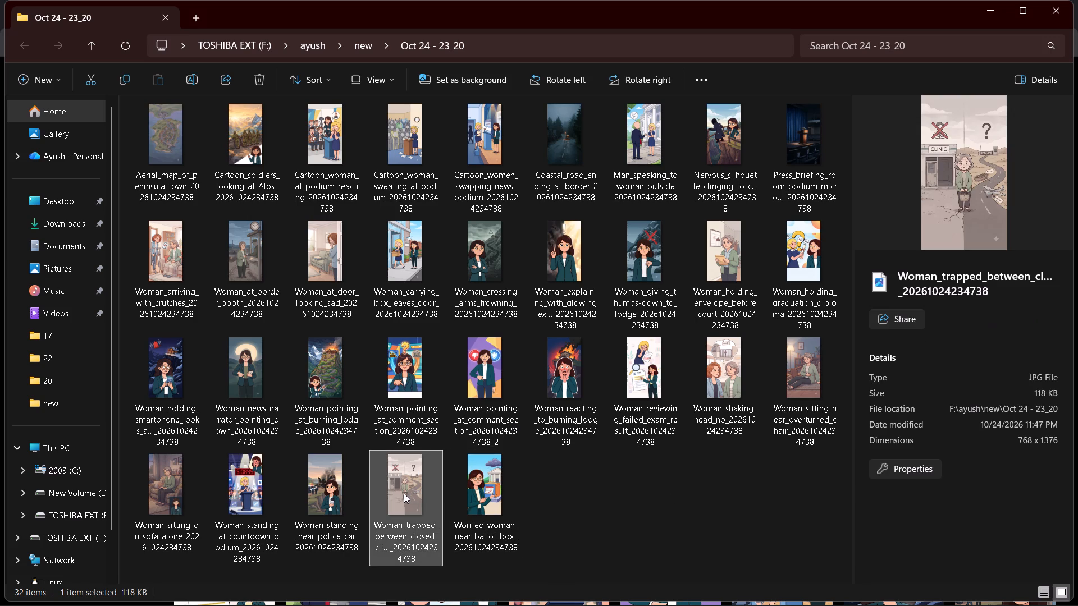
ctrl+click(181, 478)
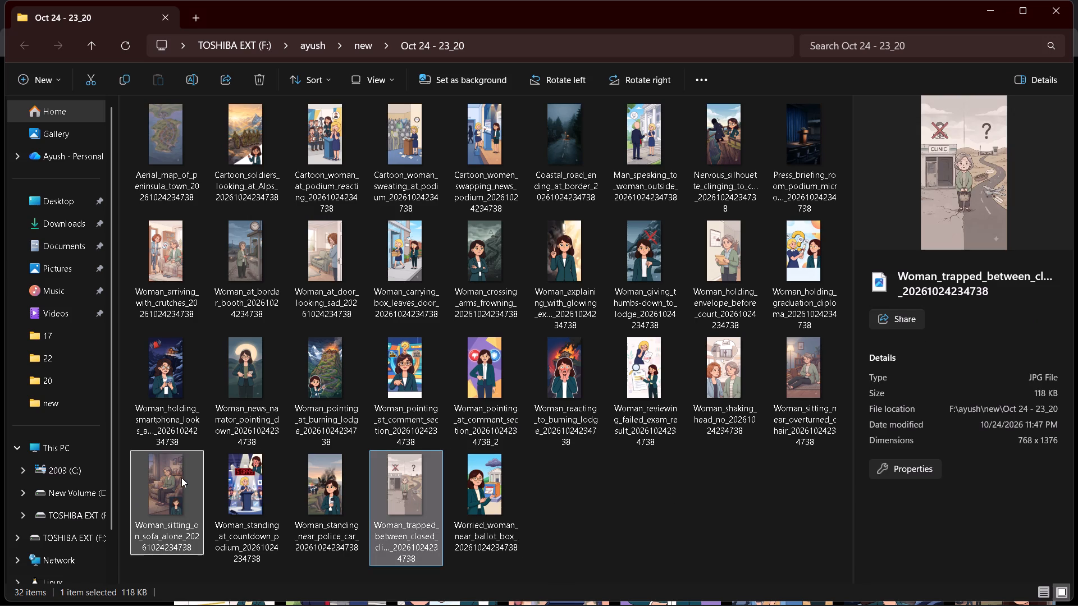
ctrl+click(796, 386)
ctrl+click(742, 385)
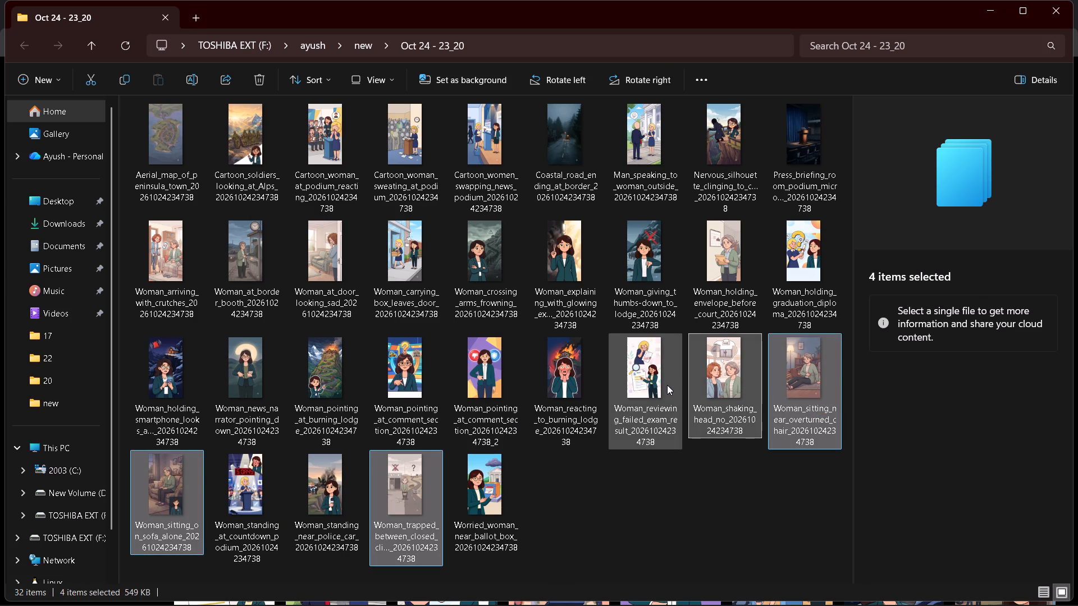
ctrl+click(716, 277)
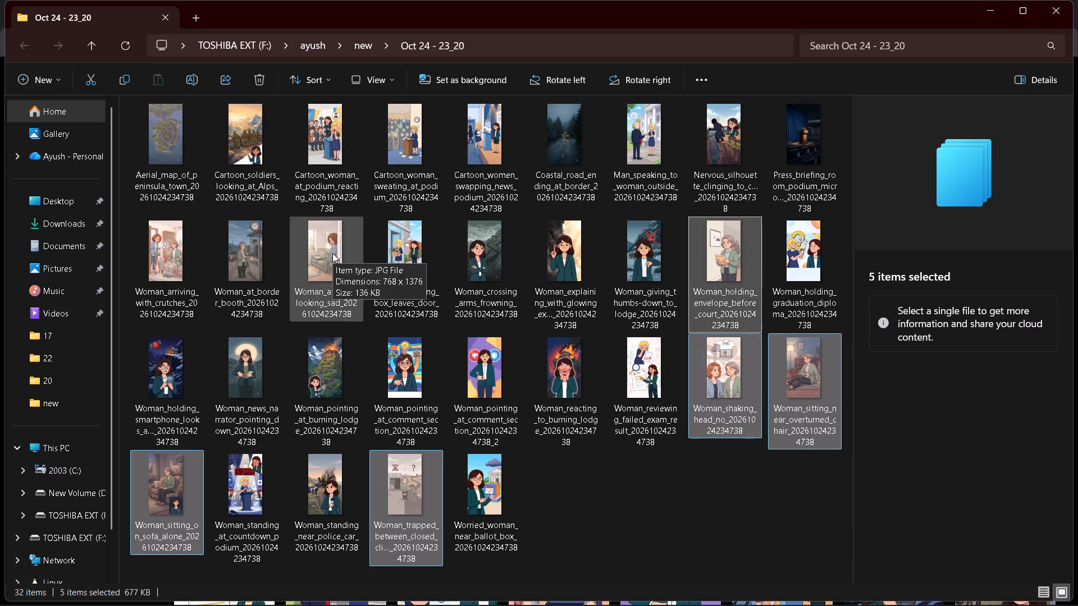
ctrl+click(332, 253)
ctrl+click(233, 264)
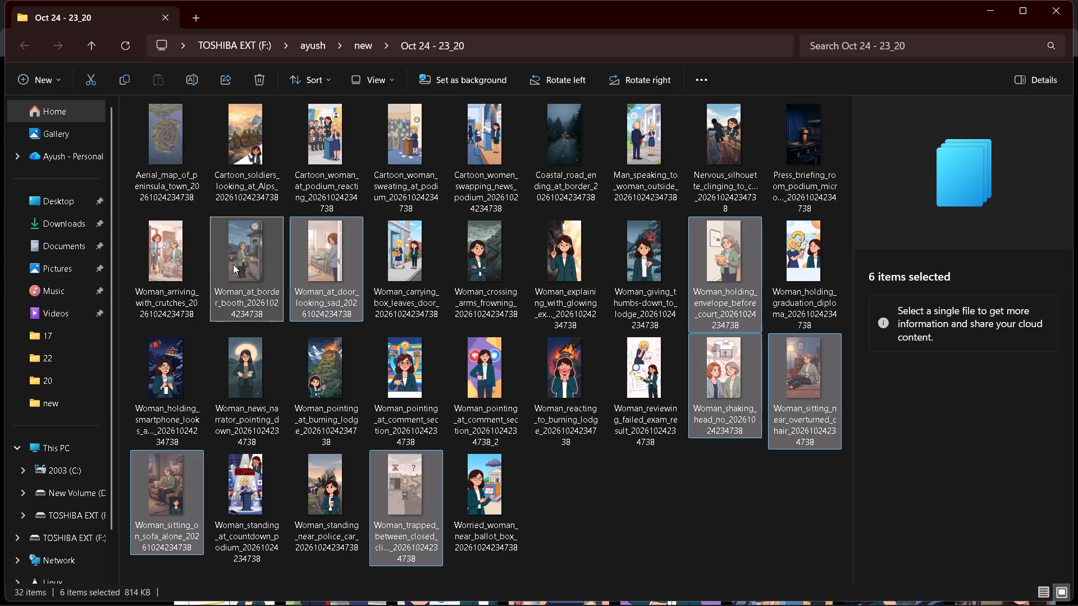
ctrl+click(173, 272)
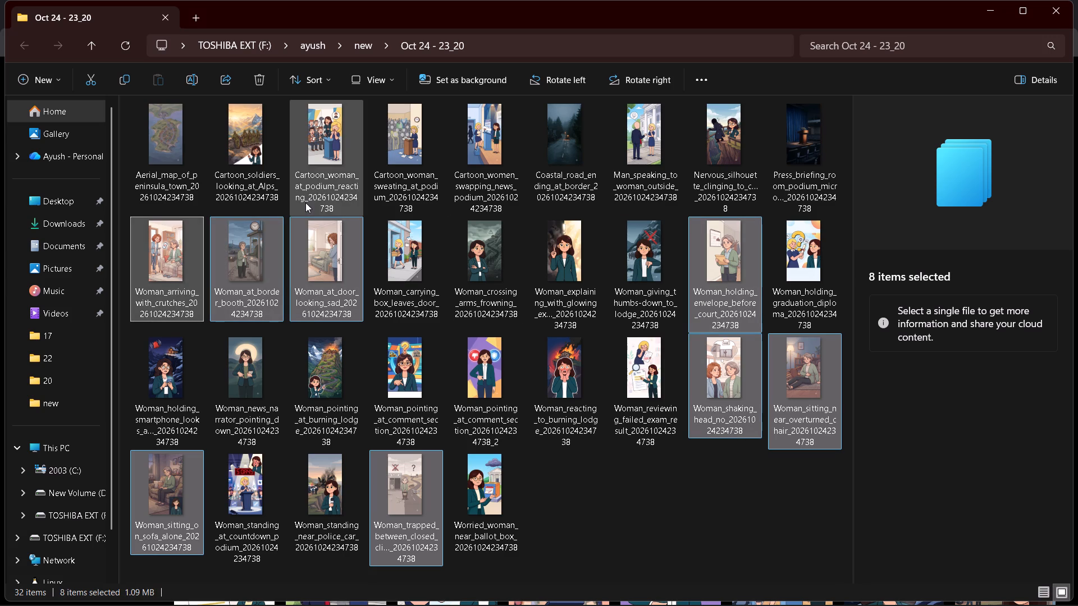
ctrl+click(557, 141)
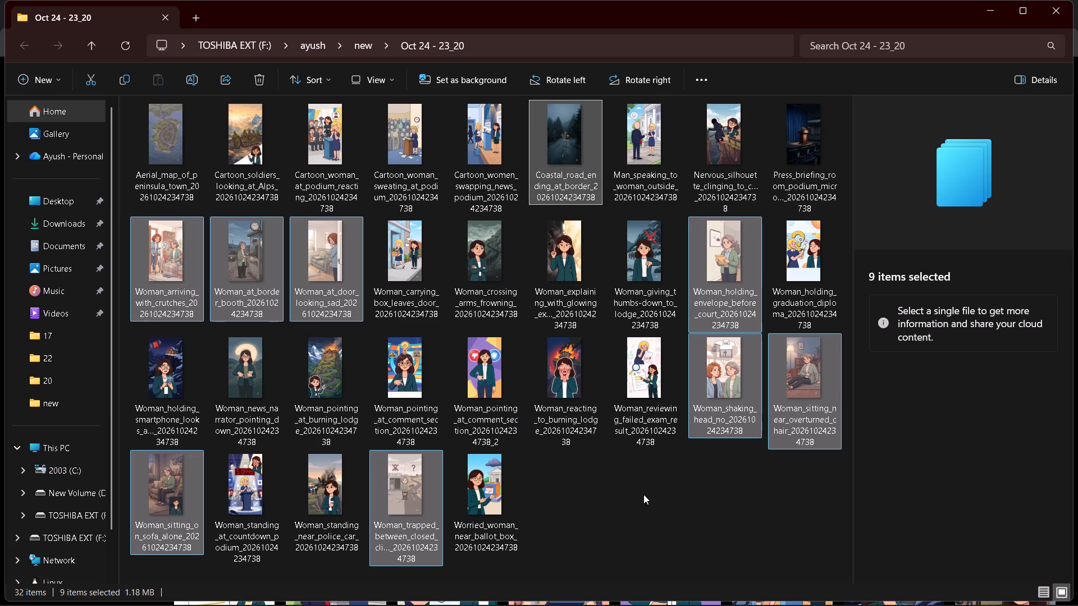
drag(787, 385, 560, 467)
key(alt+Tab)
key(alt+Tab)
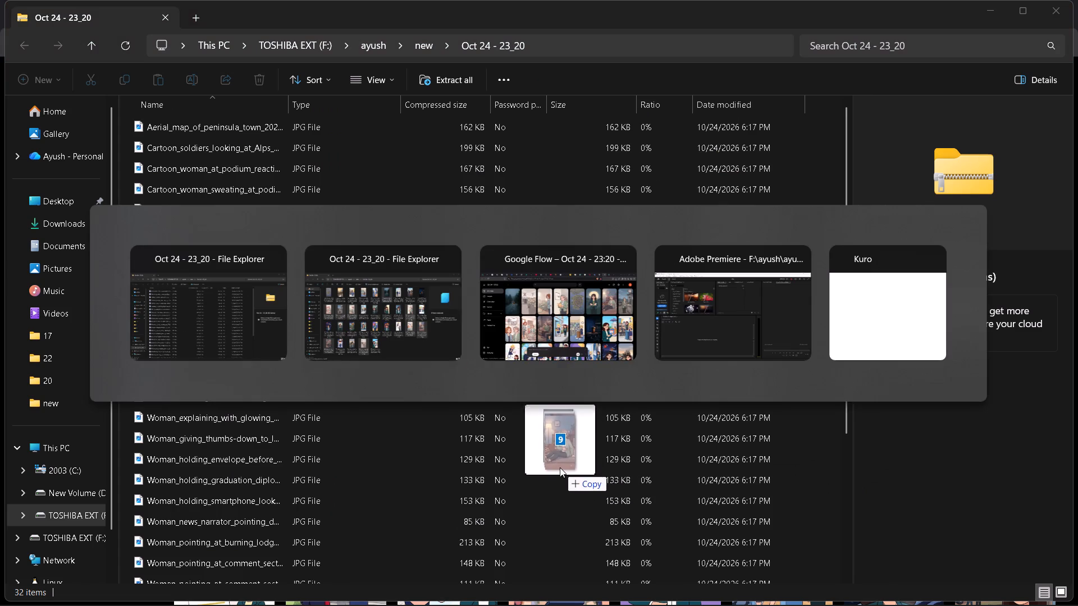
drag(560, 467, 317, 455)
key(alt+Tab)
key(alt+Tab)
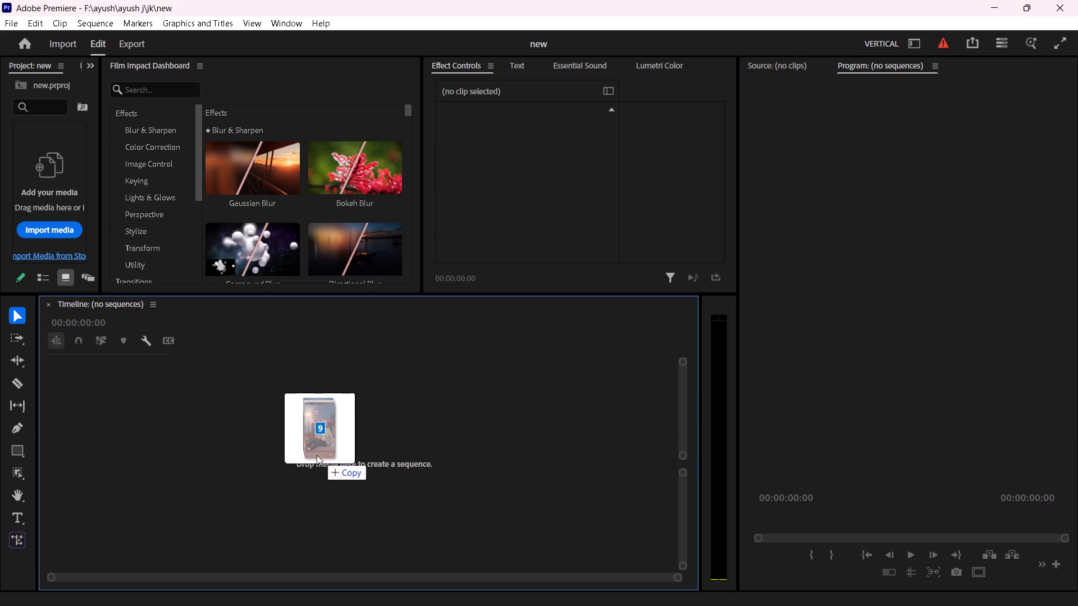
drag(317, 455, 33, 222)
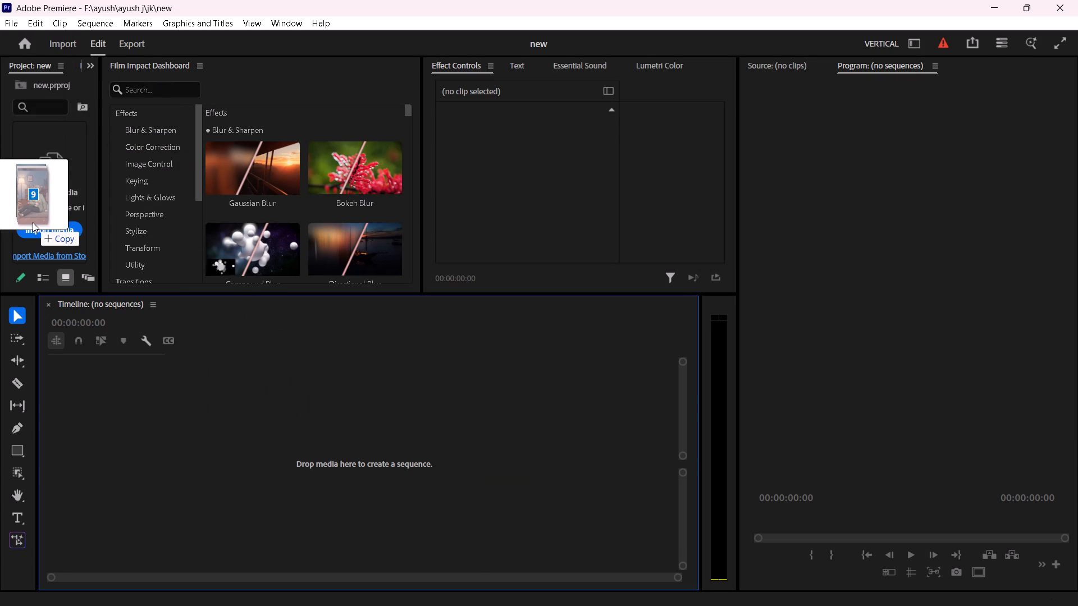
drag(33, 222, 39, 232)
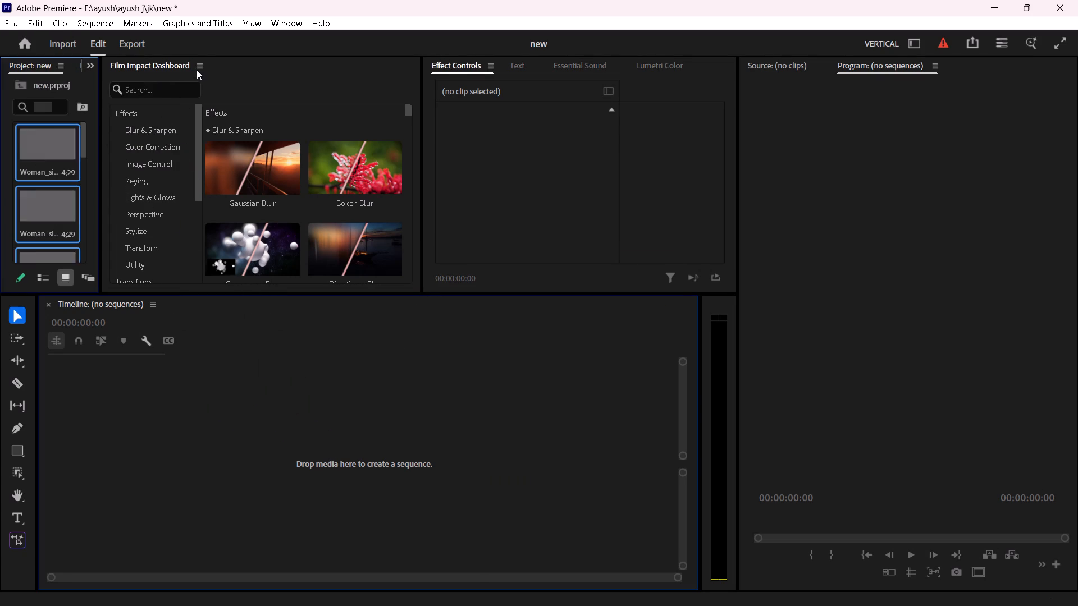
Close the Film Impact Dashboard panel in the Premiere workspace.
click(198, 69)
click(245, 72)
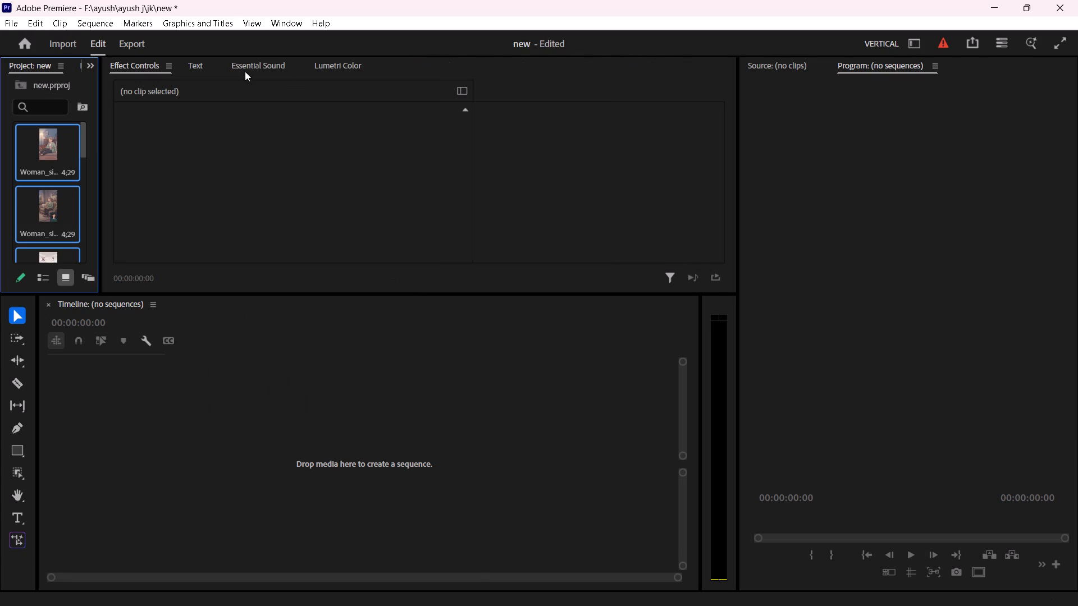
Widen the Project panel so its media thumbnails show in three columns.
drag(102, 167, 127, 169)
drag(101, 172, 364, 171)
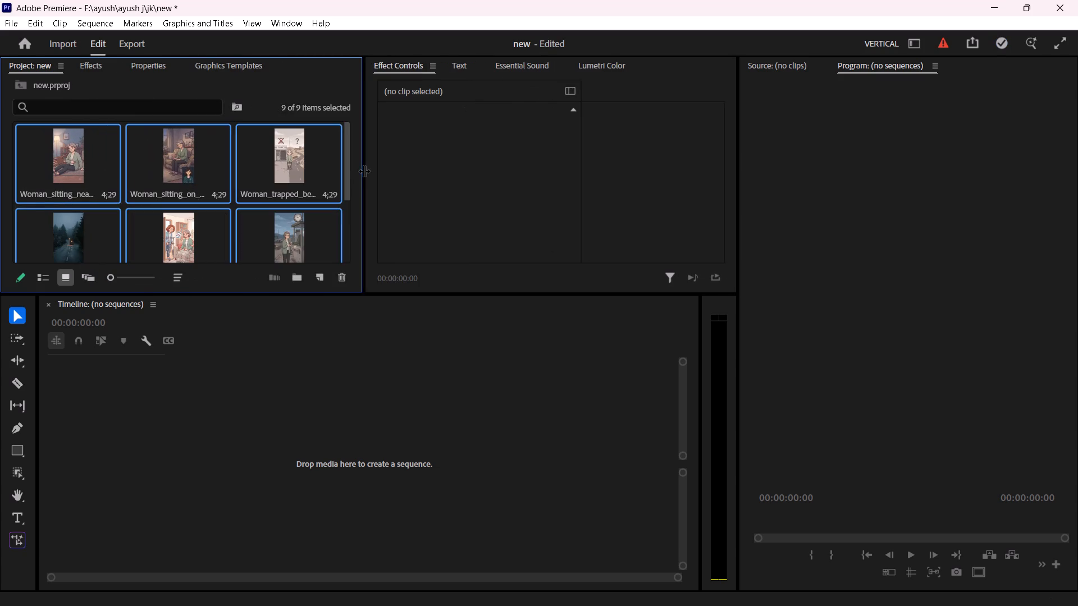
drag(364, 171, 364, 171)
Close the Graphics Templates, Essential Sound and Lumetri Color panels and return to the Project panel.
click(252, 63)
click(270, 64)
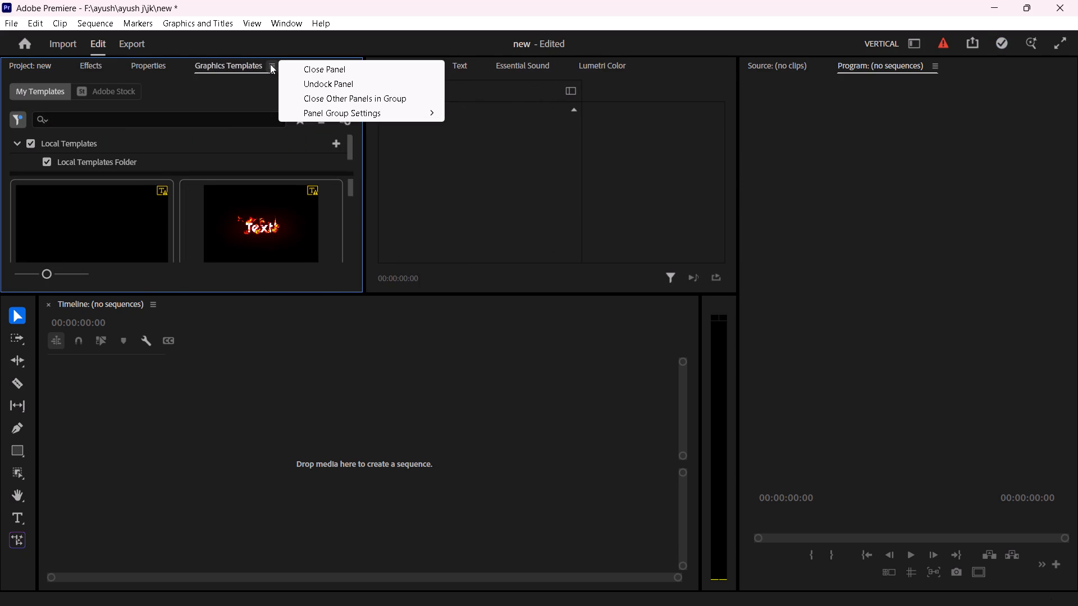
click(305, 72)
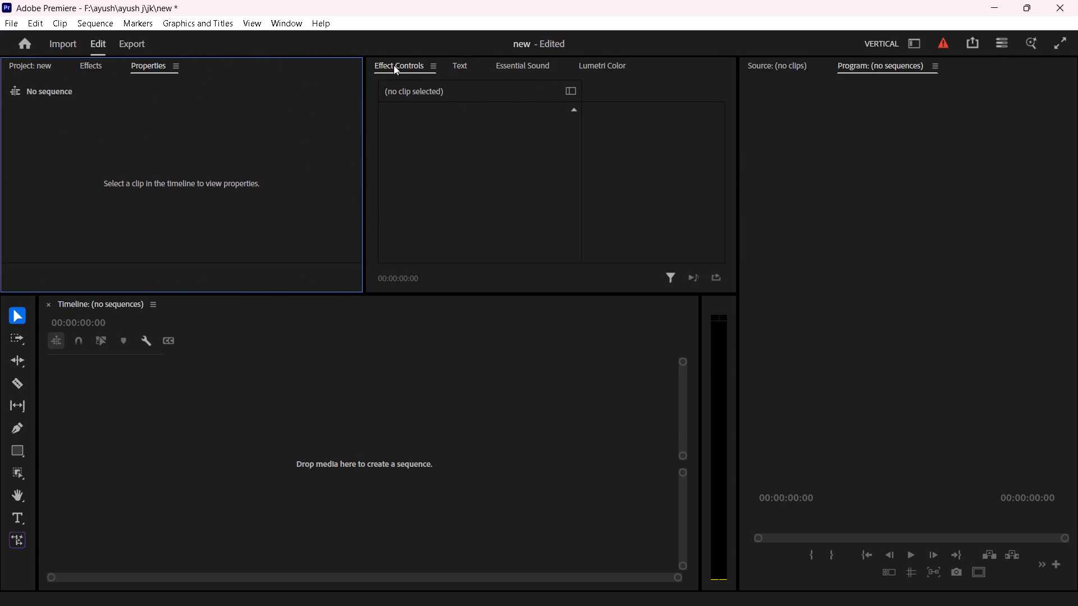
click(512, 65)
click(560, 65)
click(587, 71)
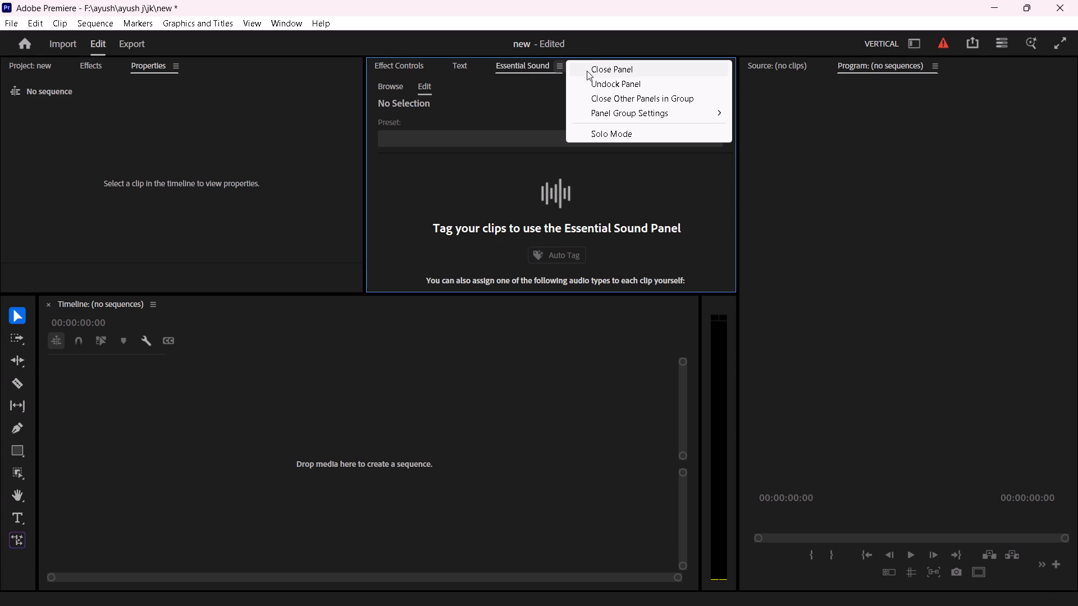
click(559, 62)
click(553, 63)
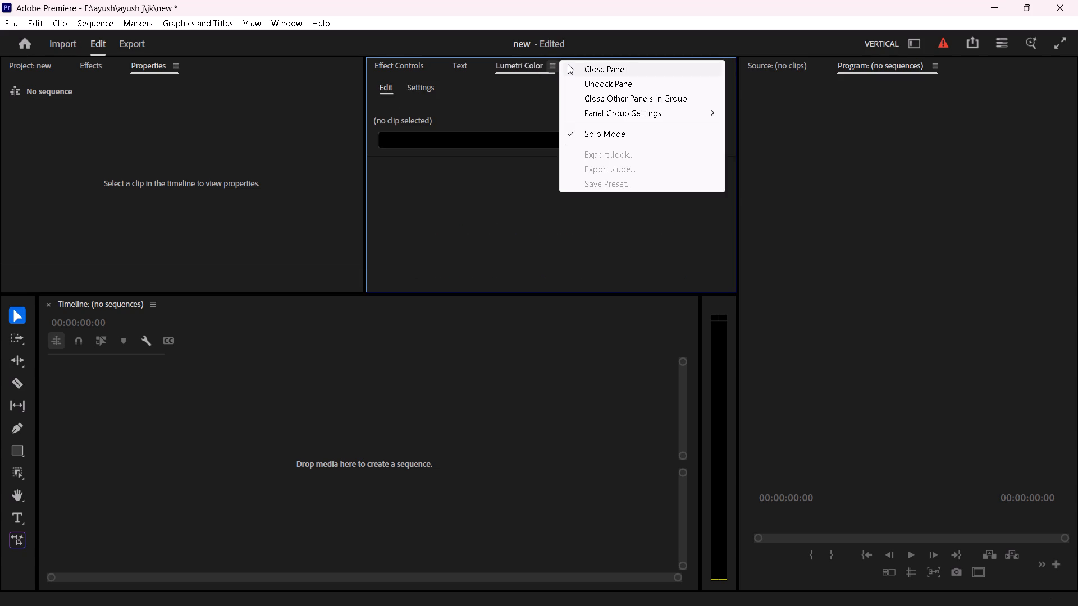
click(568, 64)
click(10, 64)
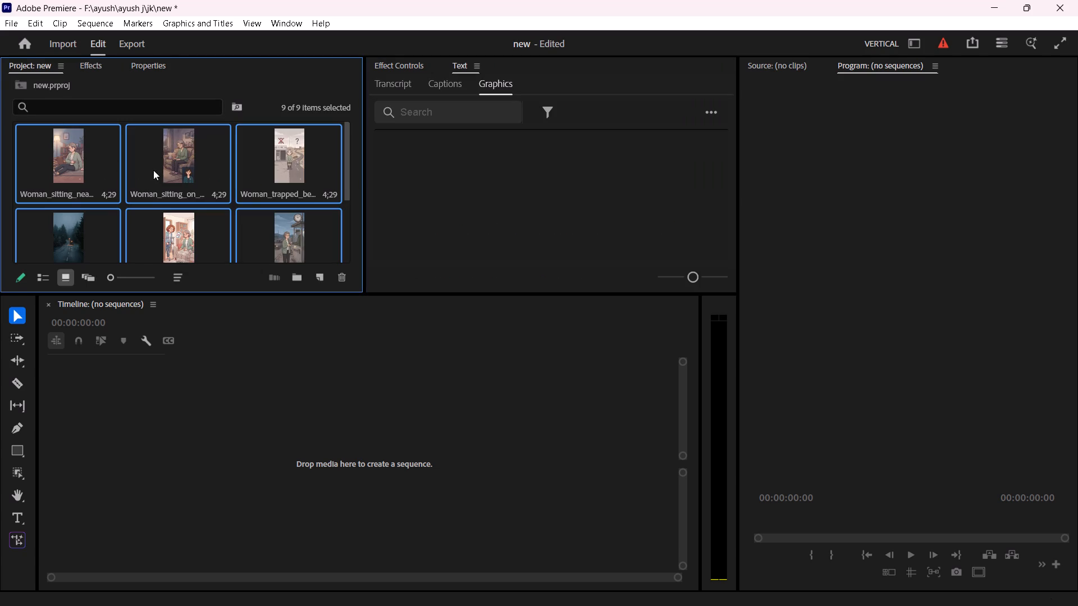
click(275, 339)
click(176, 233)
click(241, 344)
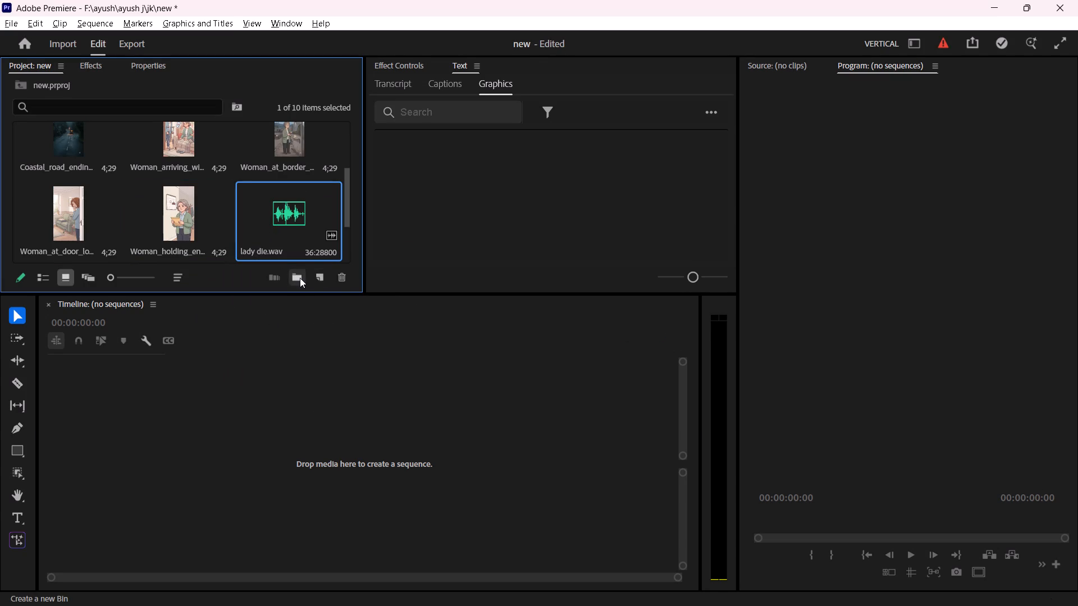
Create a new sequence from the Social Media Portrait 9x16 30 fps preset, keeping the suggested name.
click(317, 279)
click(325, 297)
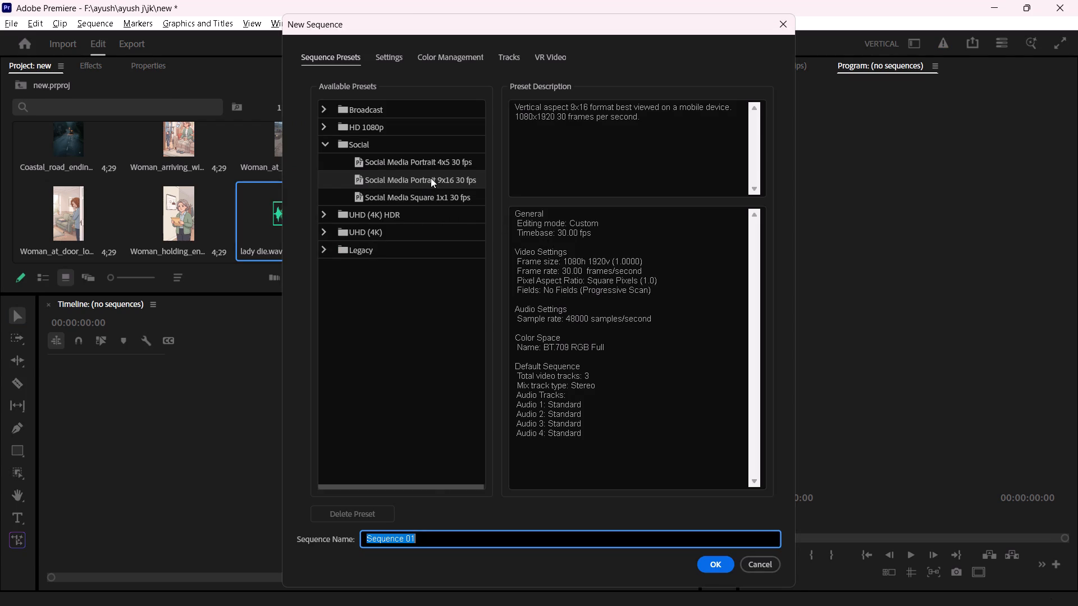
click(710, 564)
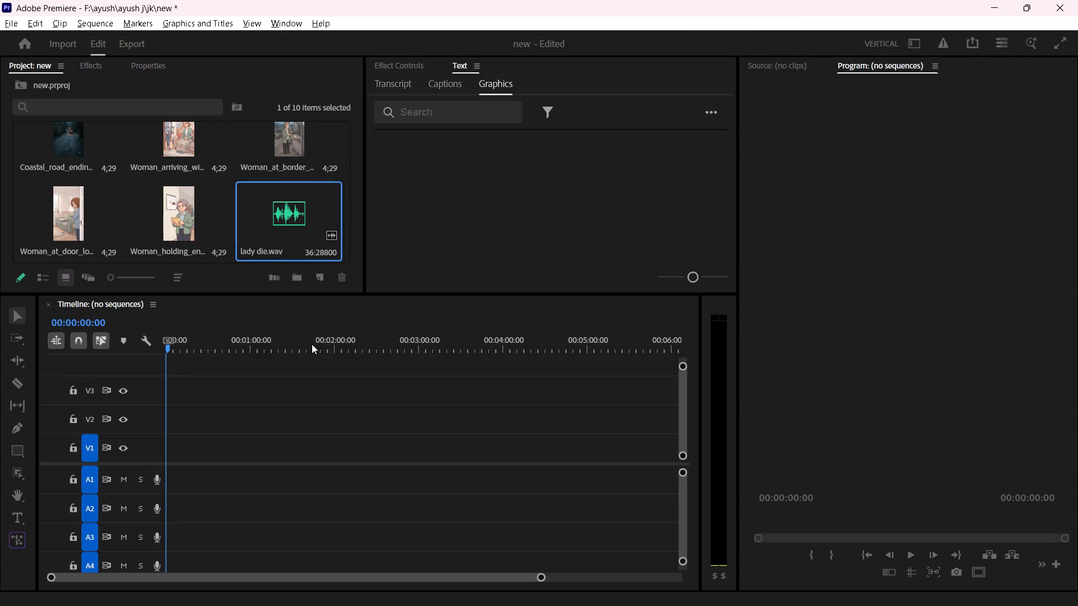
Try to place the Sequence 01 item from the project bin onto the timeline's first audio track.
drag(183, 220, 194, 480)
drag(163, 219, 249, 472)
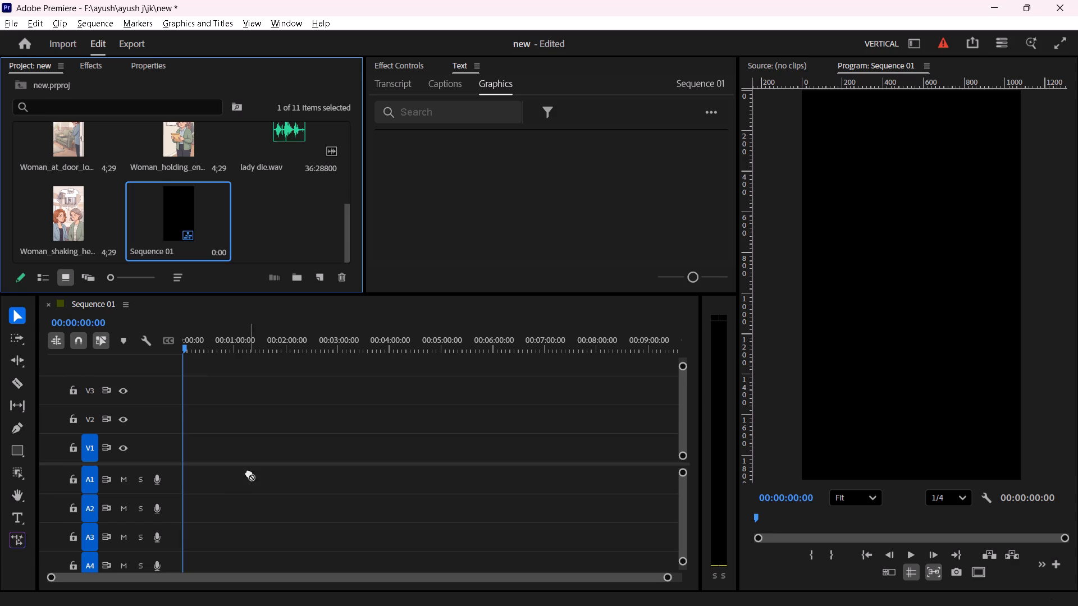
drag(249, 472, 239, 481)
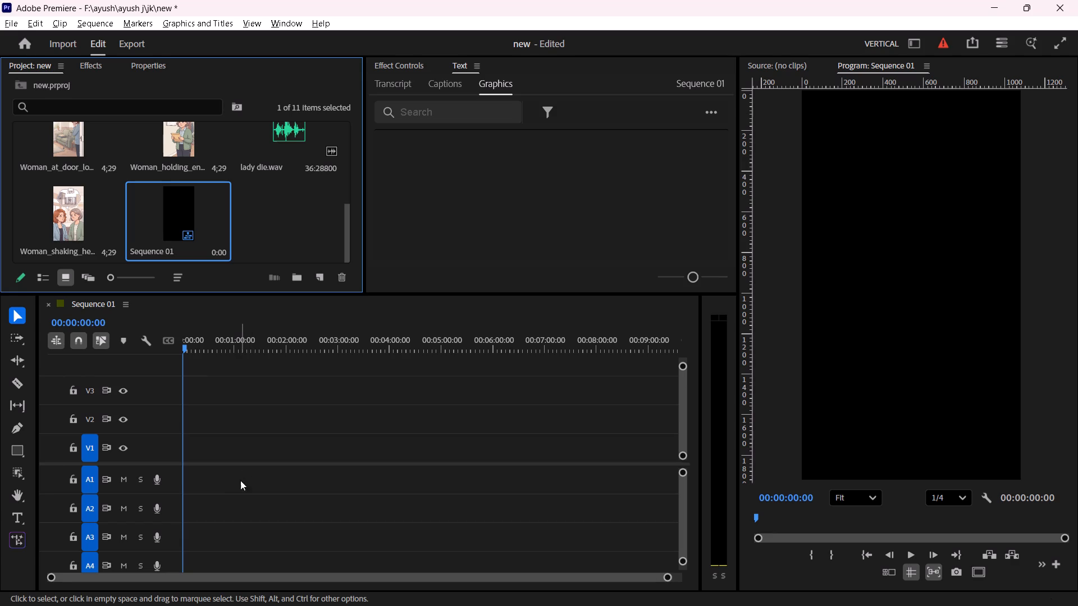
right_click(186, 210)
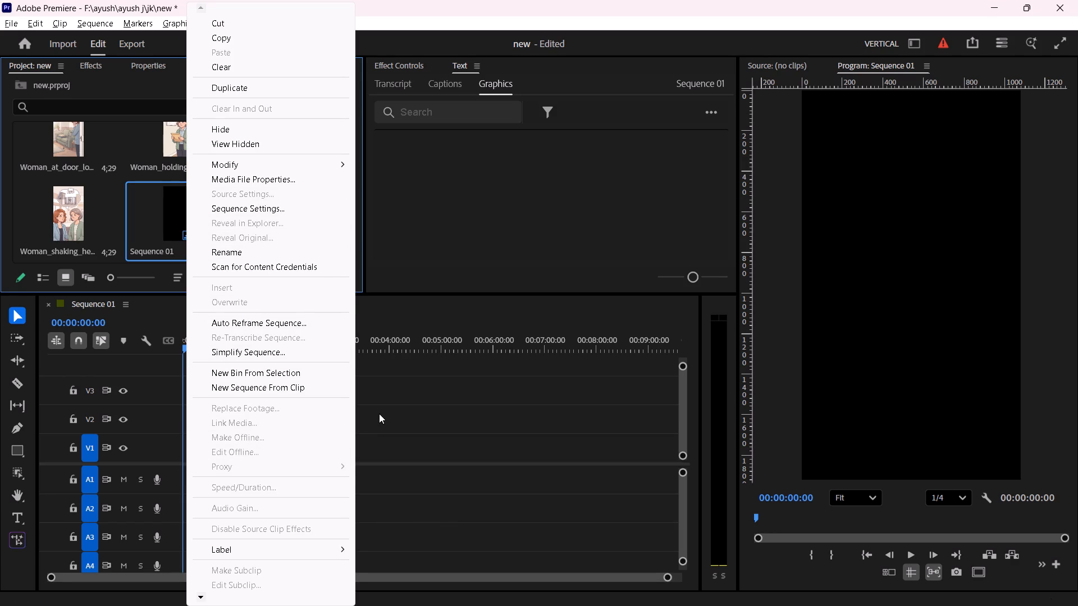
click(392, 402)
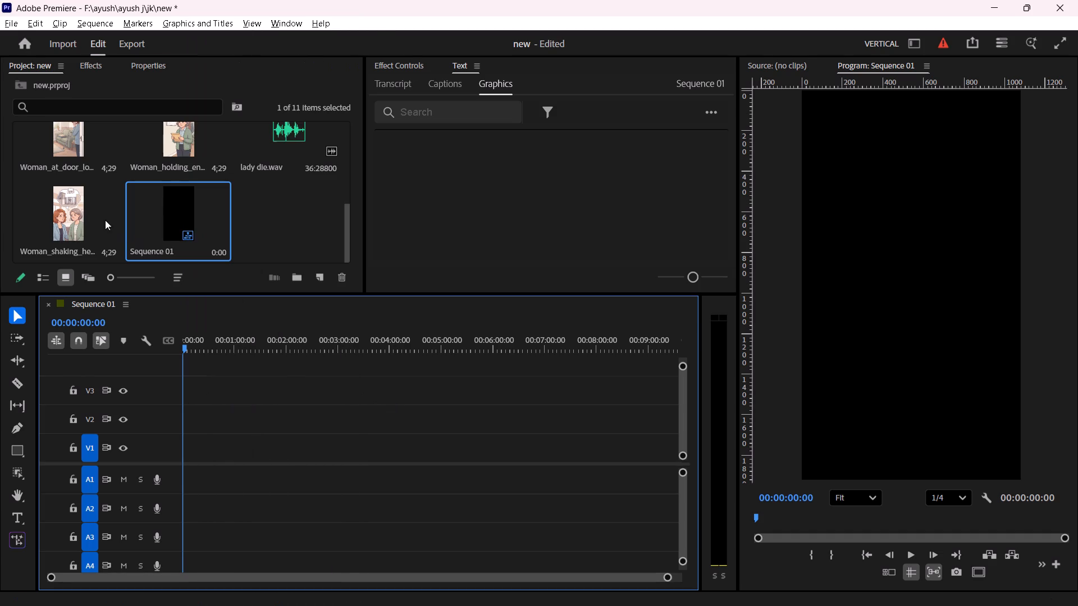
Place the Woman_shaking_head_no image on video track V1 at about 21 seconds.
drag(78, 211, 200, 452)
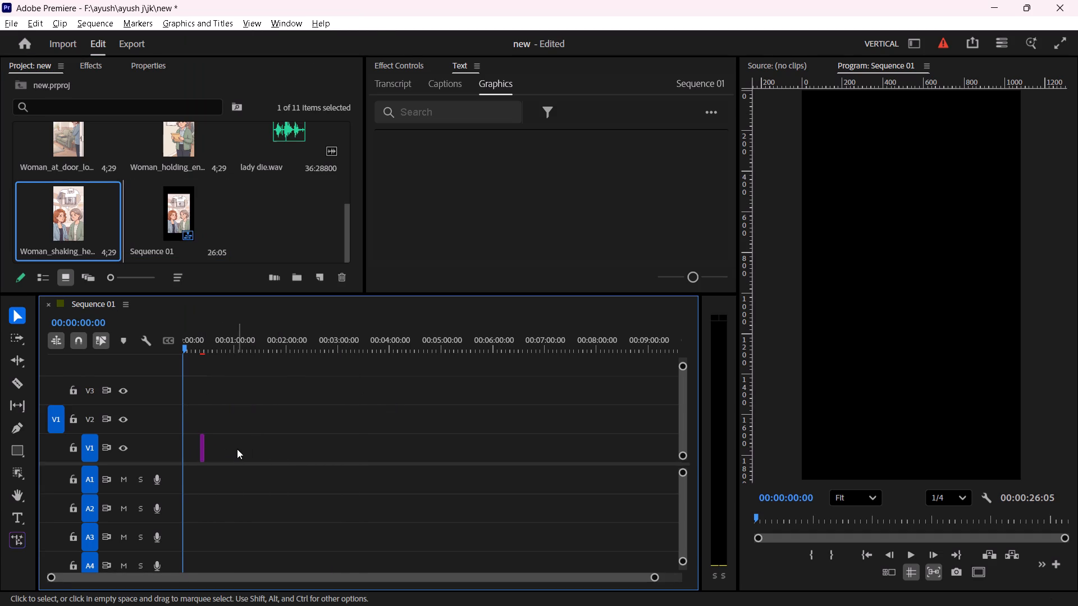
click(213, 447)
Place lady die.wav on audio track A1 and move it to start at 00:00:00:00.
alt+scroll(205, 447, up, 3)
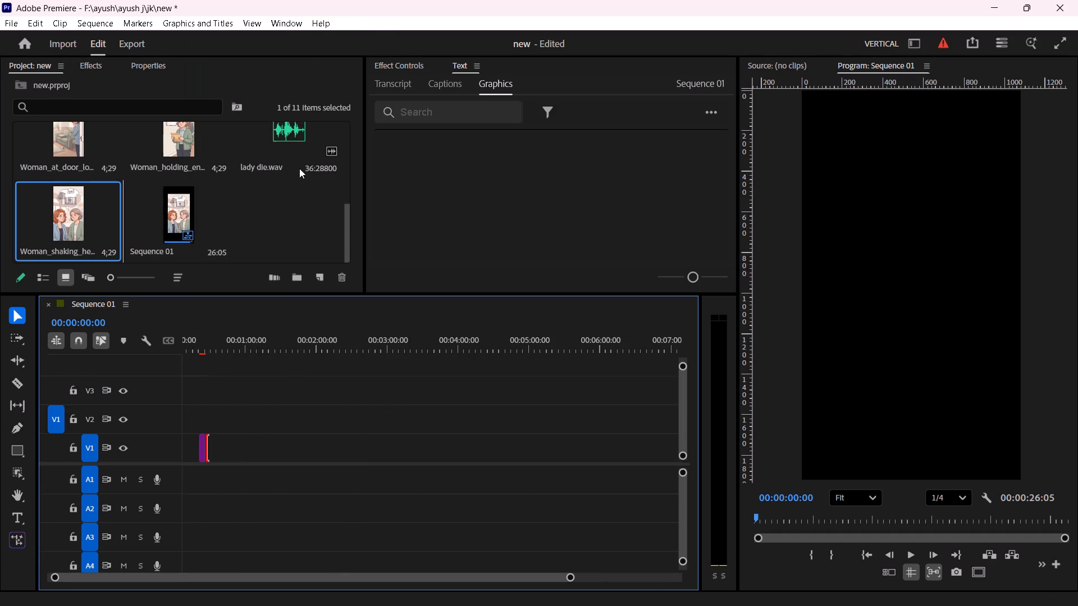
drag(289, 154, 216, 489)
scroll(217, 483, up, 3)
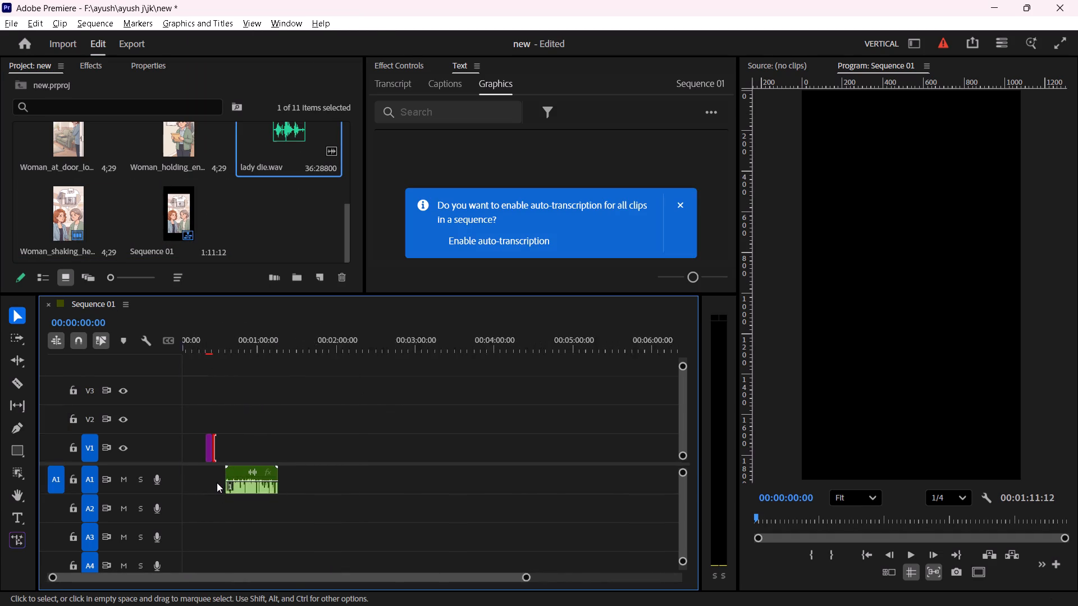
scroll(217, 483, up, 10)
drag(294, 470, 185, 470)
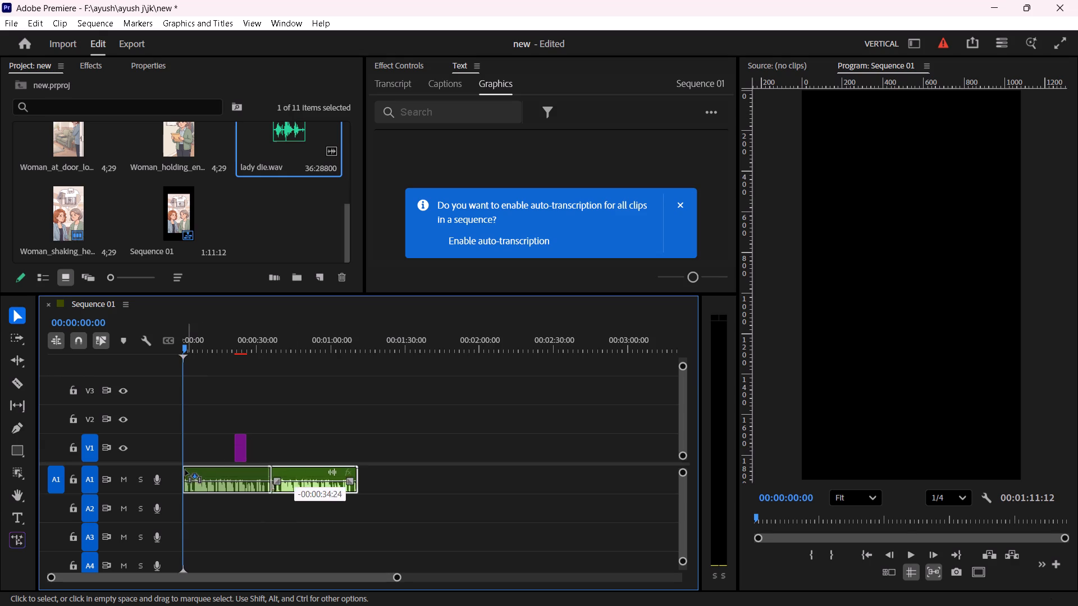
drag(185, 470, 184, 470)
Delete the Woman_shaking_head_no image clip from video track V1.
click(243, 447)
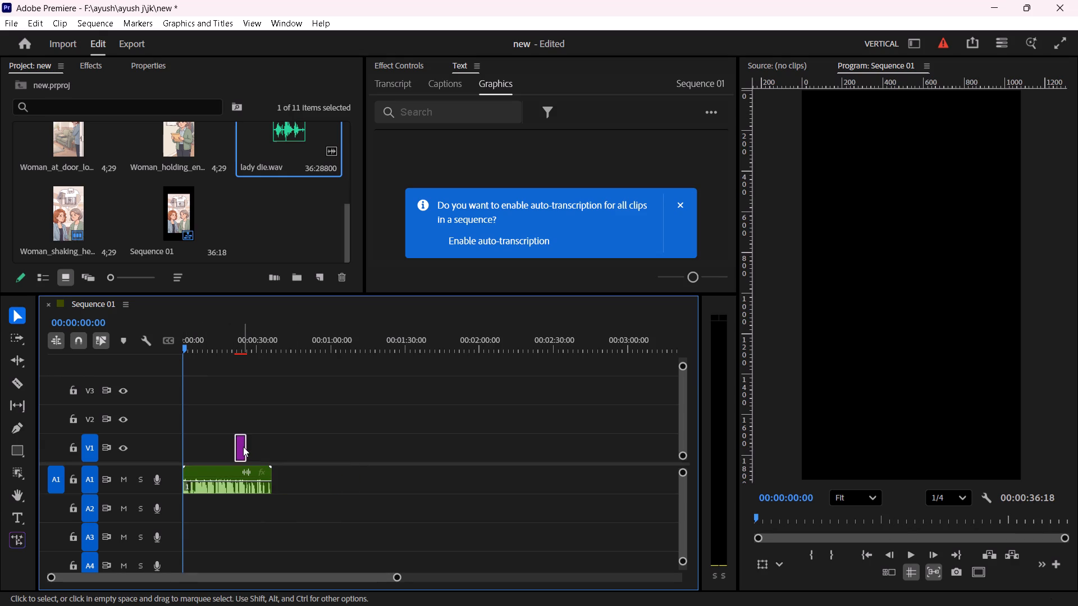
key(Delete)
Play back the first couple of seconds of the voice-over.
click(214, 468)
key(space)
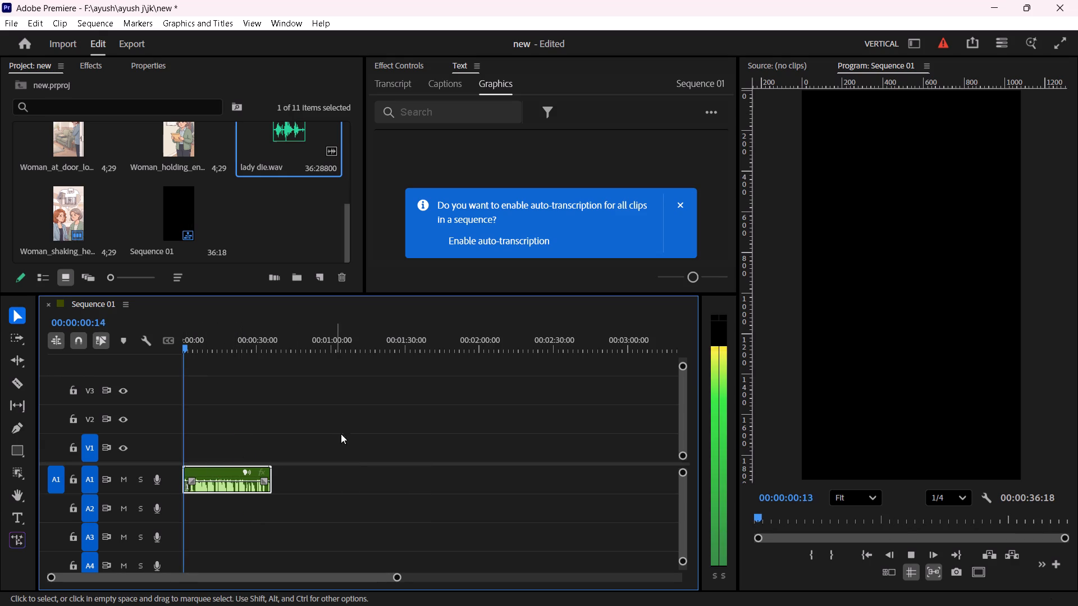
key(space)
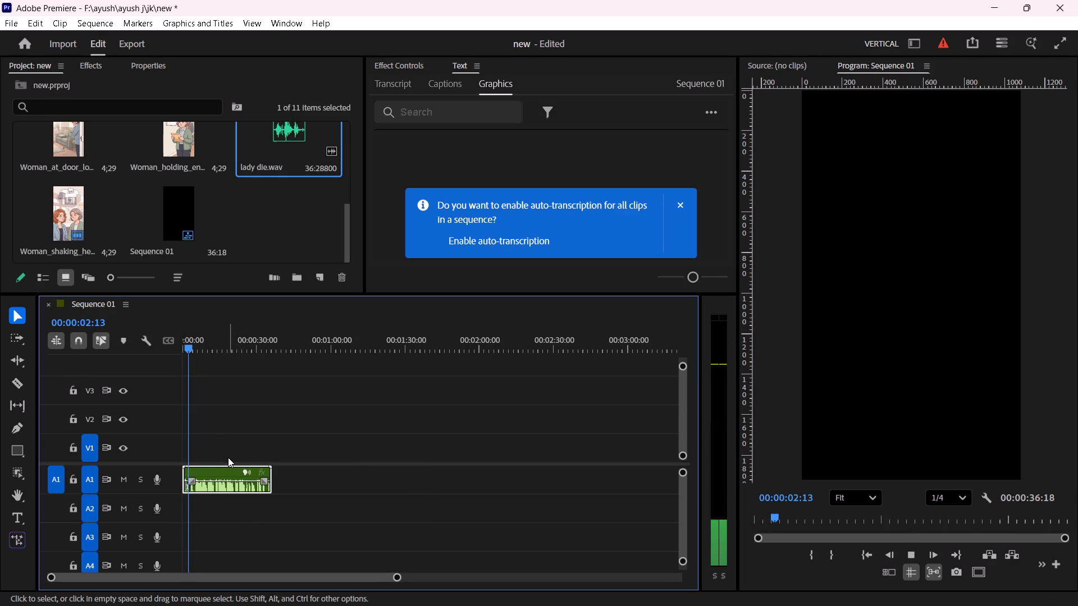
Place the Woman_sitting_on_sofa_alone image on video track V1 at the very start of the sequence.
scroll(212, 465, up, 19)
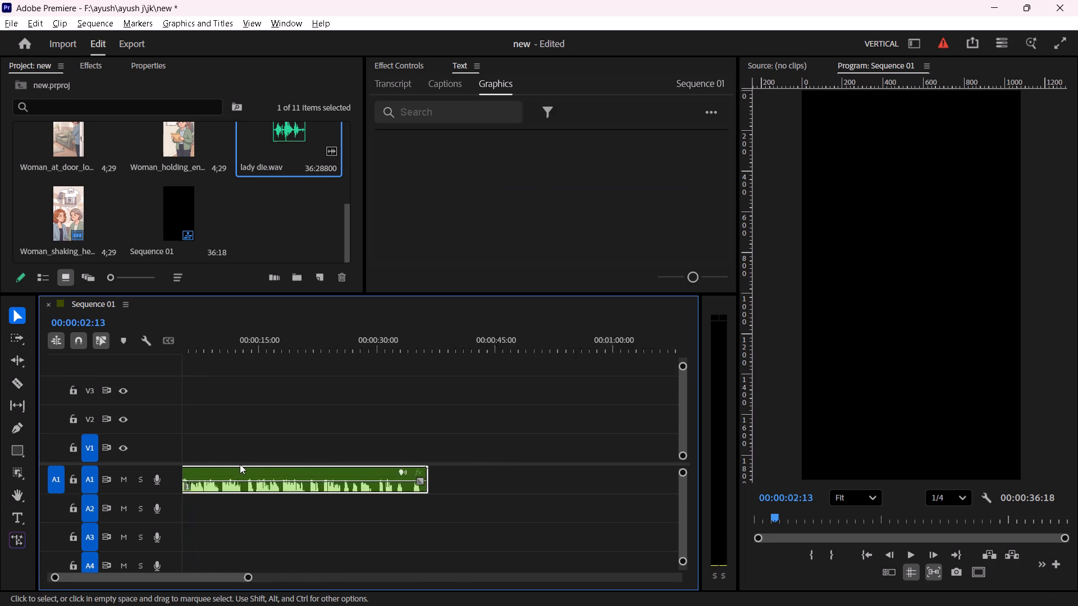
scroll(240, 464, up, 16)
click(275, 429)
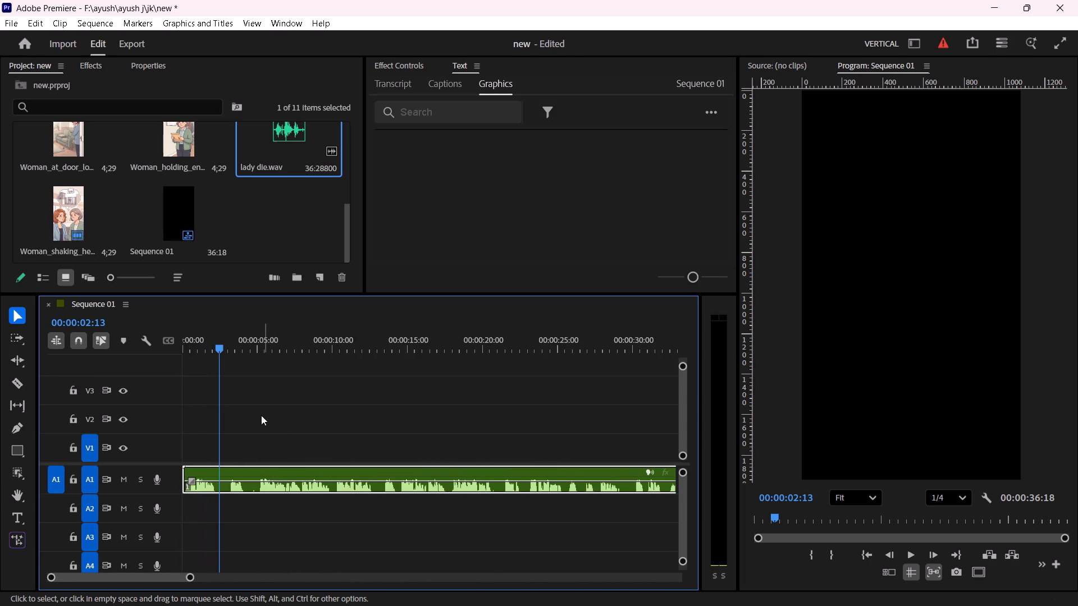
click(249, 227)
scroll(249, 226, up, 2)
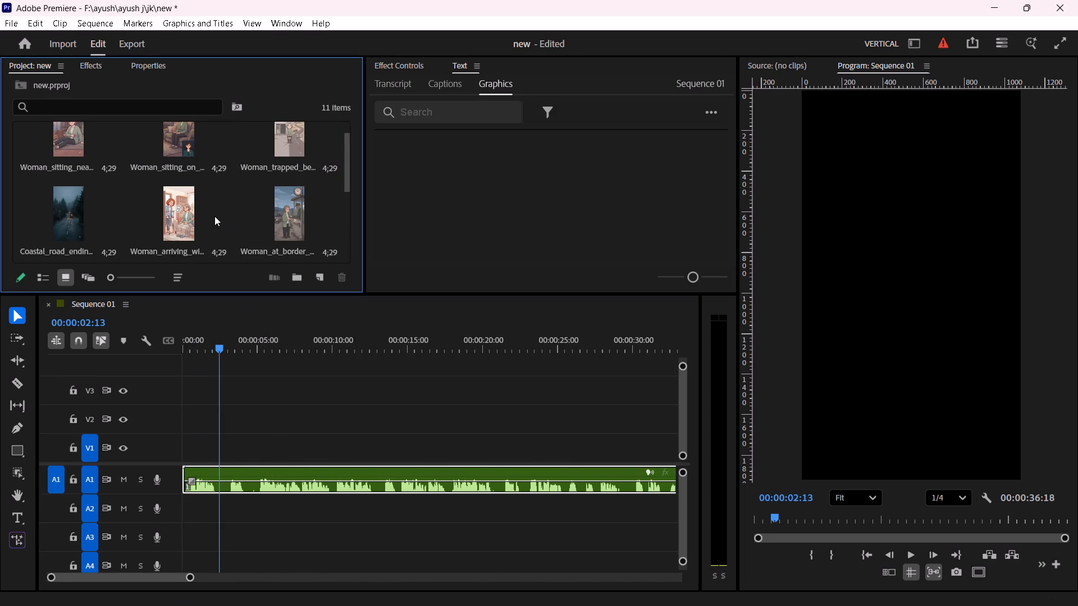
scroll(215, 215, up, 1)
key(alt+Tab)
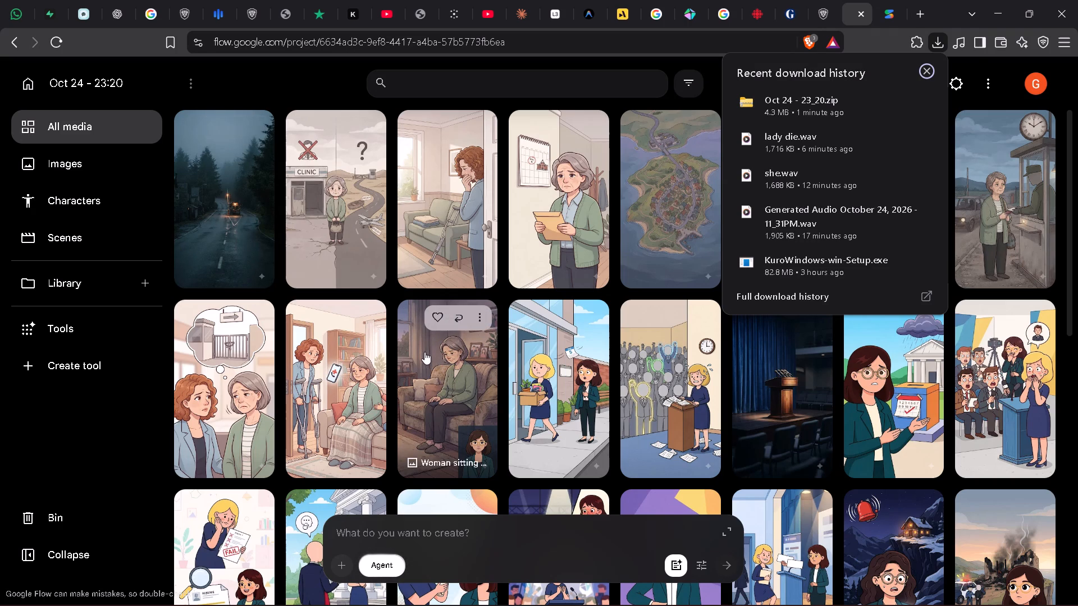
key(alt+Tab)
click(170, 151)
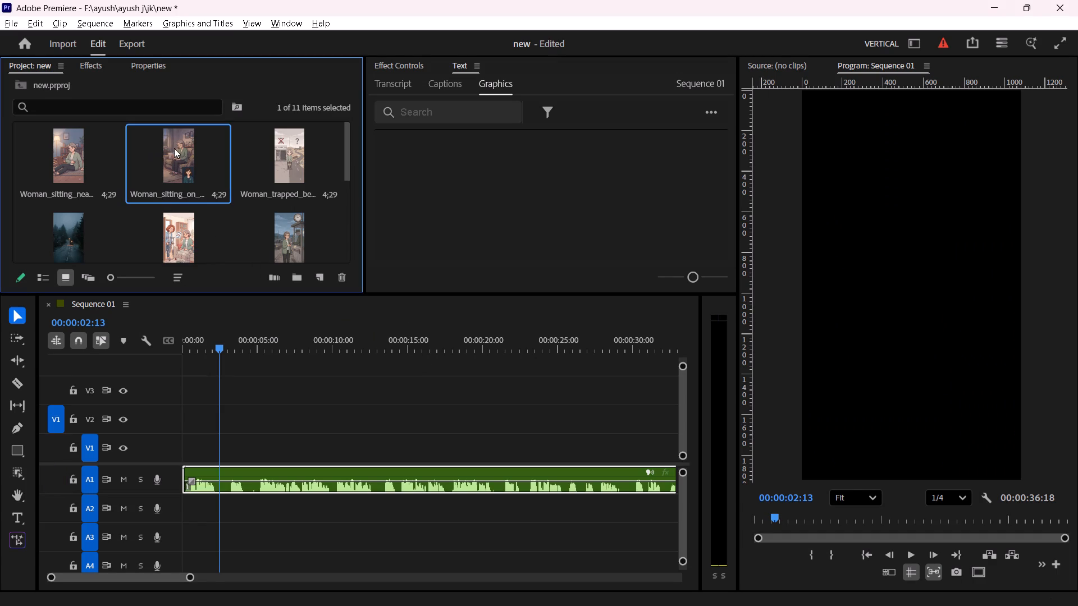
drag(175, 147, 182, 463)
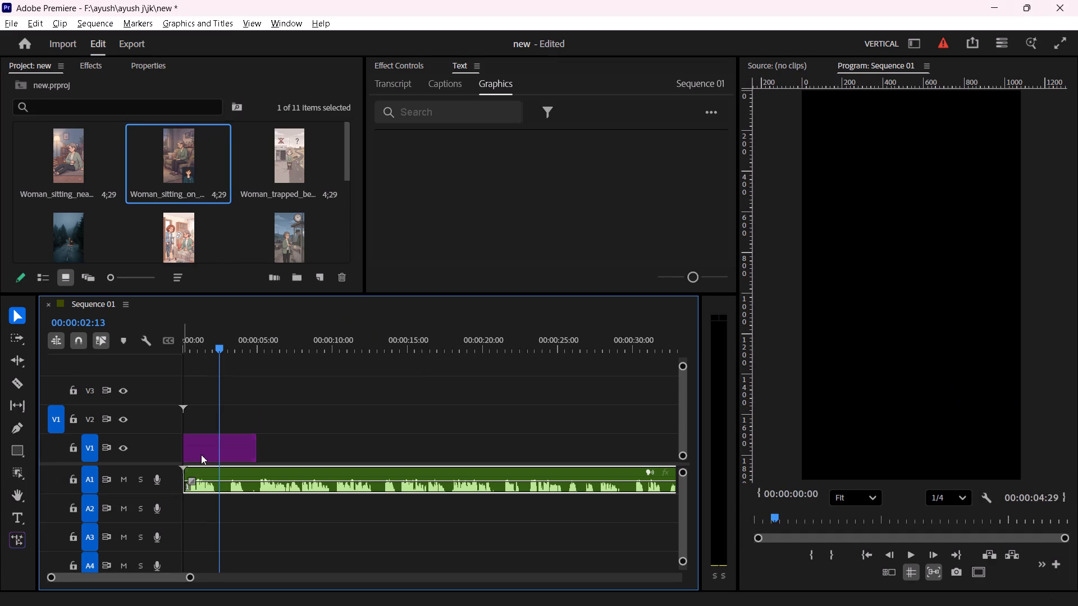
Following the image order in Google Flow, place the Woman_arriving_with_crutches image on V1 directly after the sofa image.
key(alt+Tab)
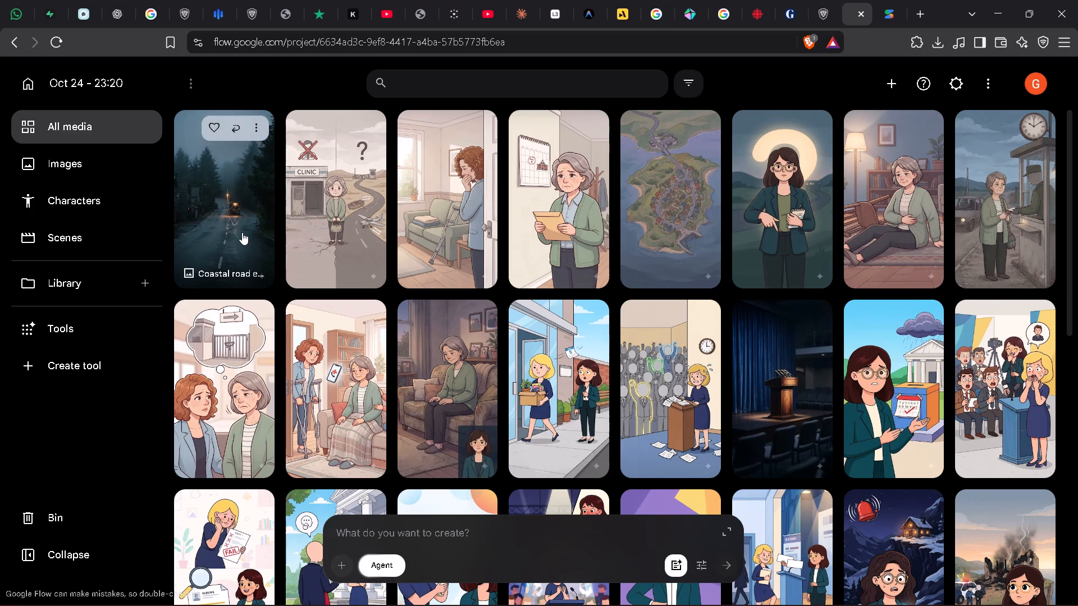
key(alt+Tab)
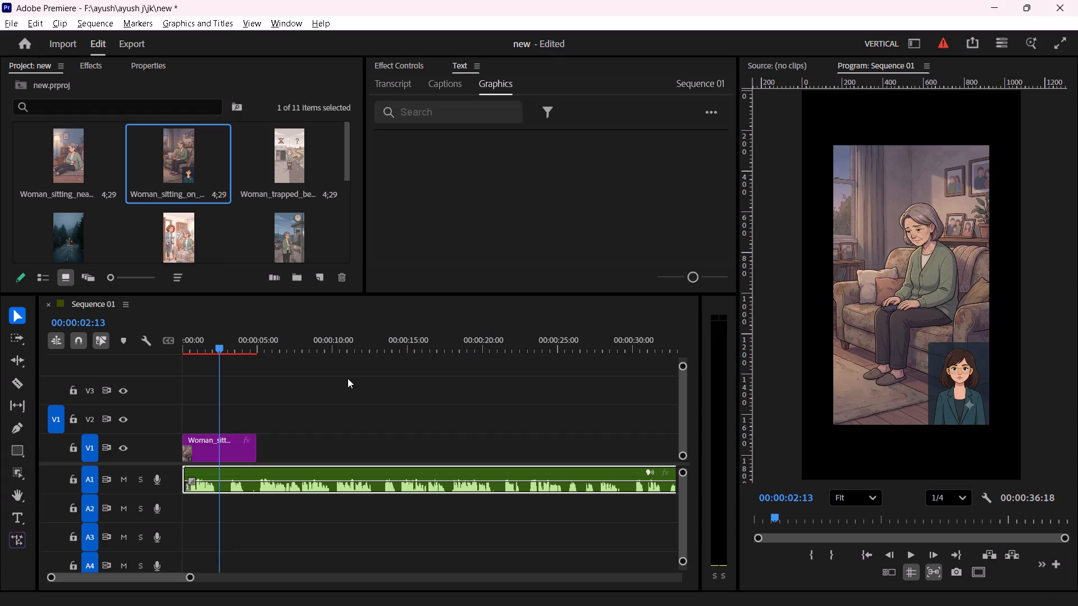
click(159, 236)
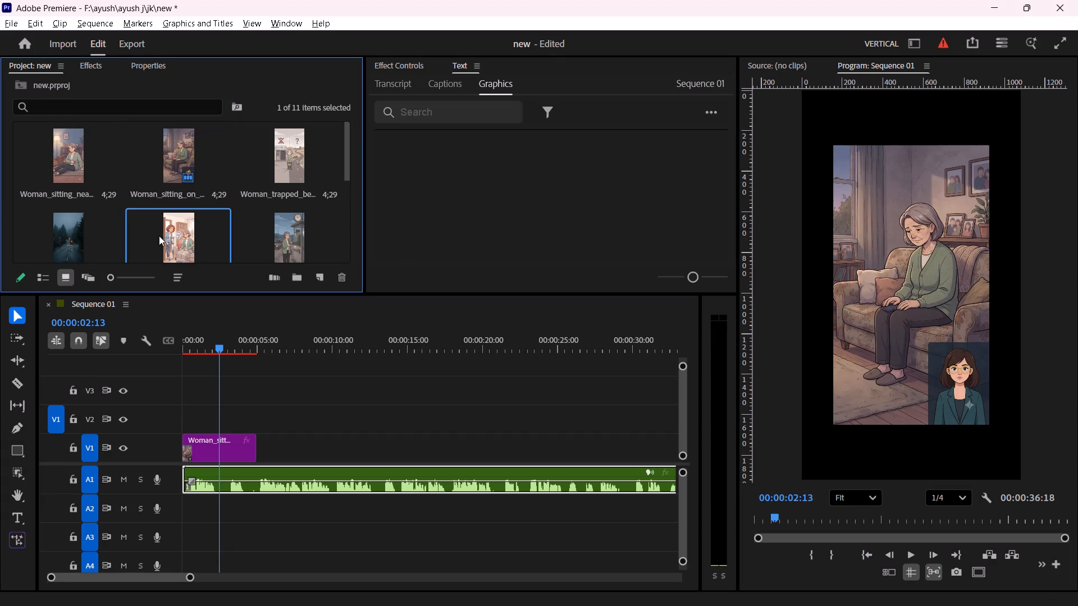
drag(175, 238, 255, 469)
scroll(369, 438, down, 1)
click(339, 439)
Check the image order in Google Flow and place Woman_shaking_head_no on V1 directly after the crutches image, at about 10 seconds.
key(alt+Tab)
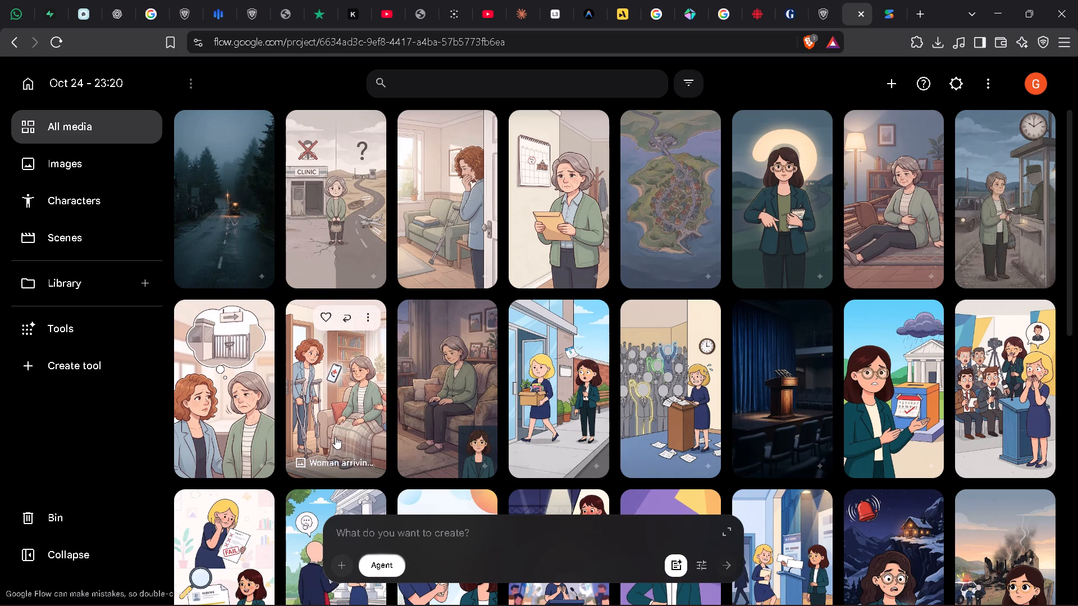
key(alt+Tab)
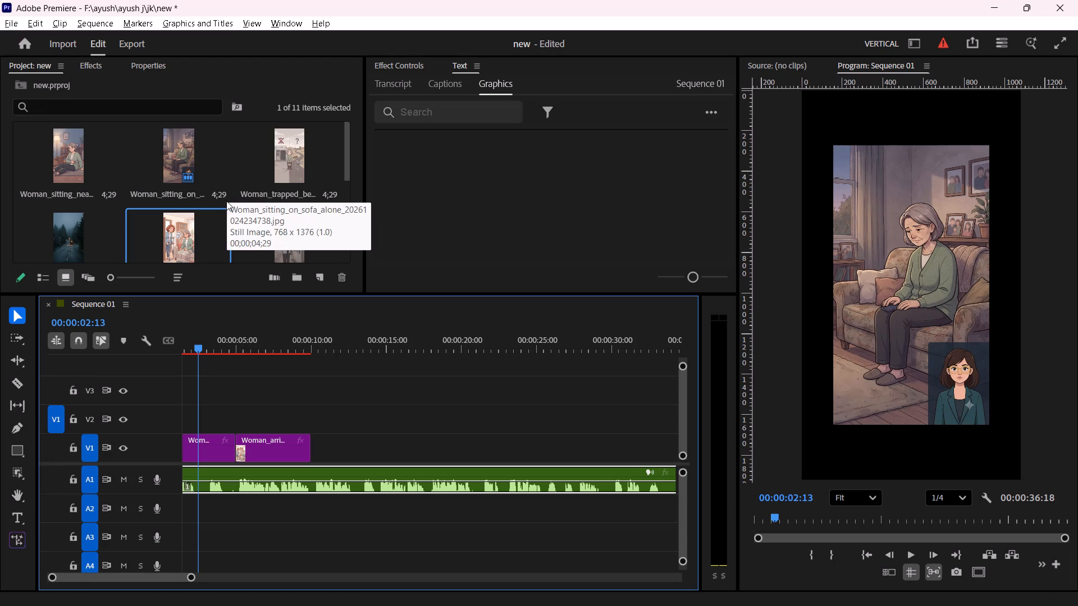
scroll(227, 211, down, 2)
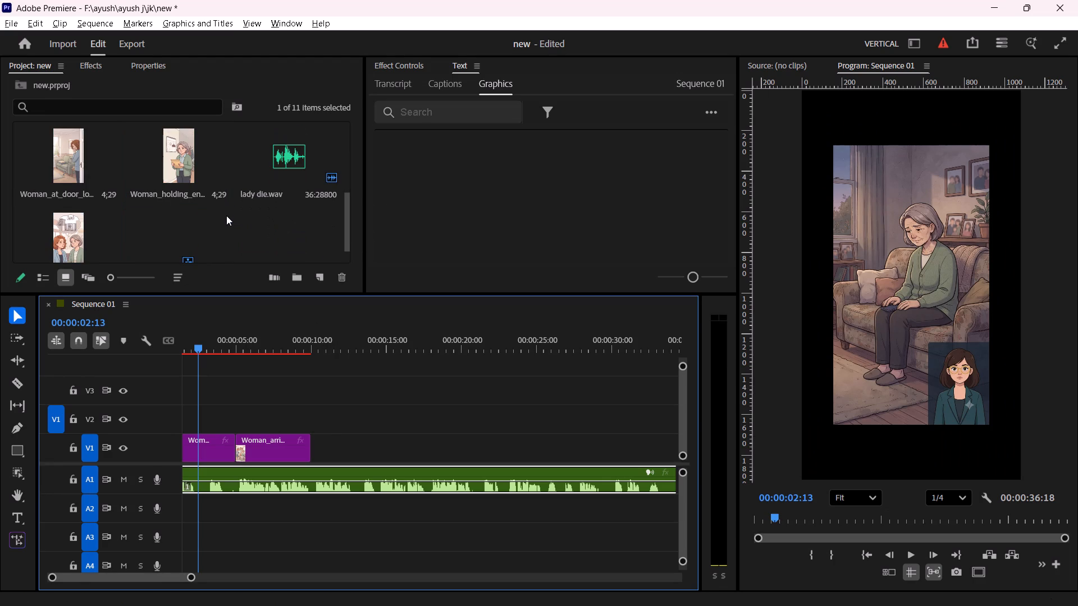
drag(57, 236, 295, 402)
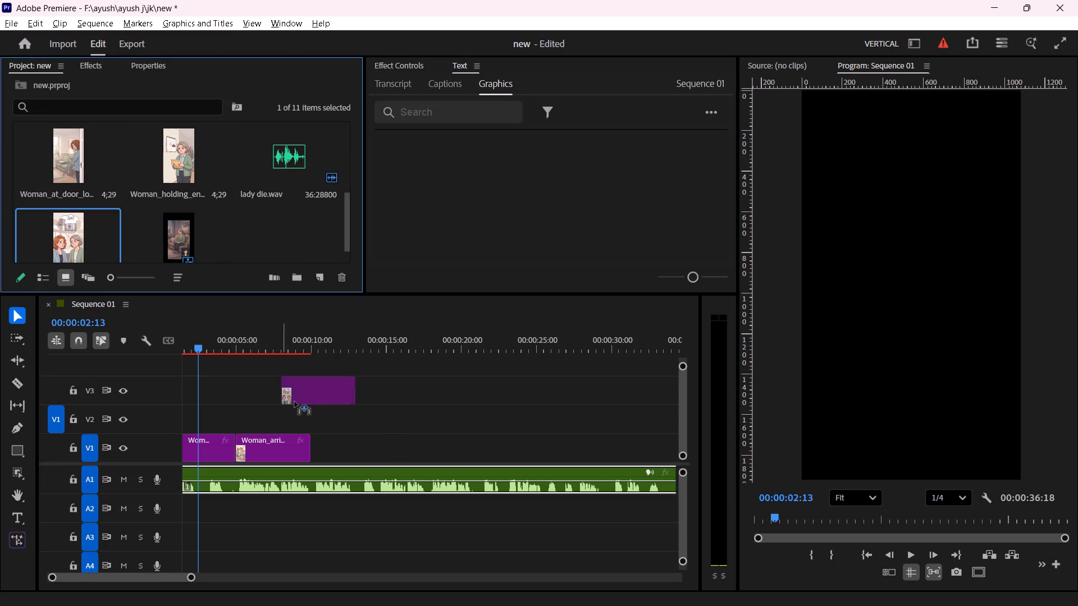
drag(295, 402, 305, 457)
Check the image order in Google Flow and place Woman_at_border_booth on V1 directly after the Woman_shaking_head_no clip.
key(alt+Tab)
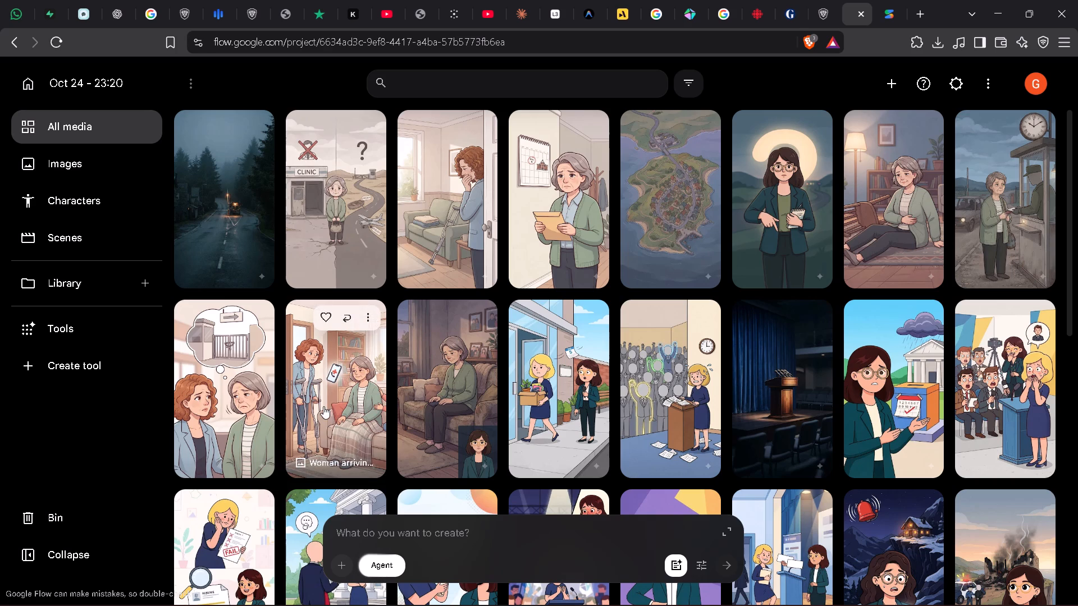
key(alt+Tab)
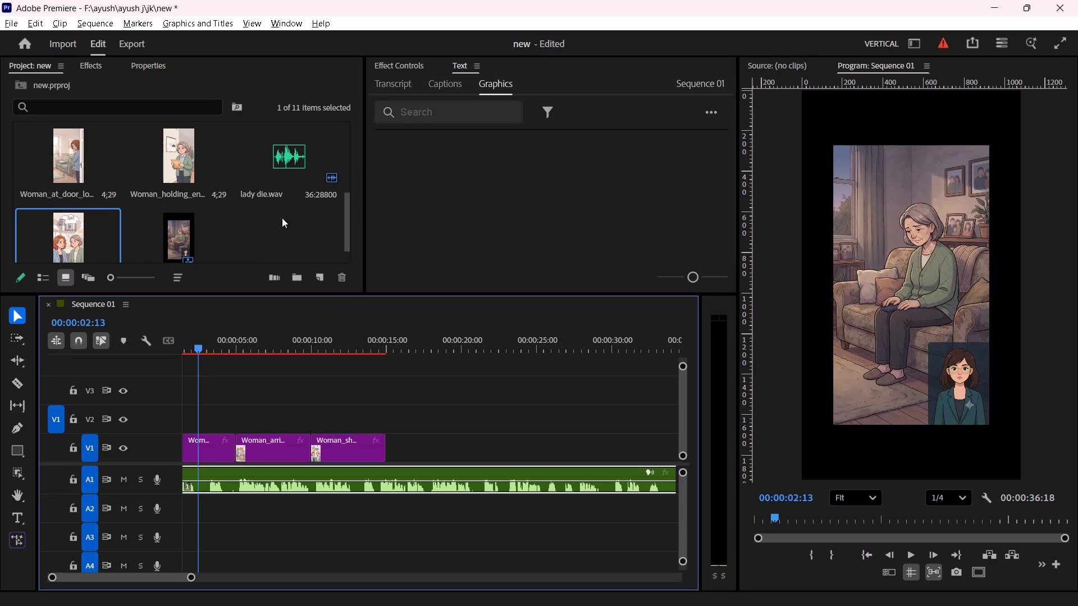
scroll(235, 223, up, 1)
drag(271, 163, 386, 448)
key(alt+Tab)
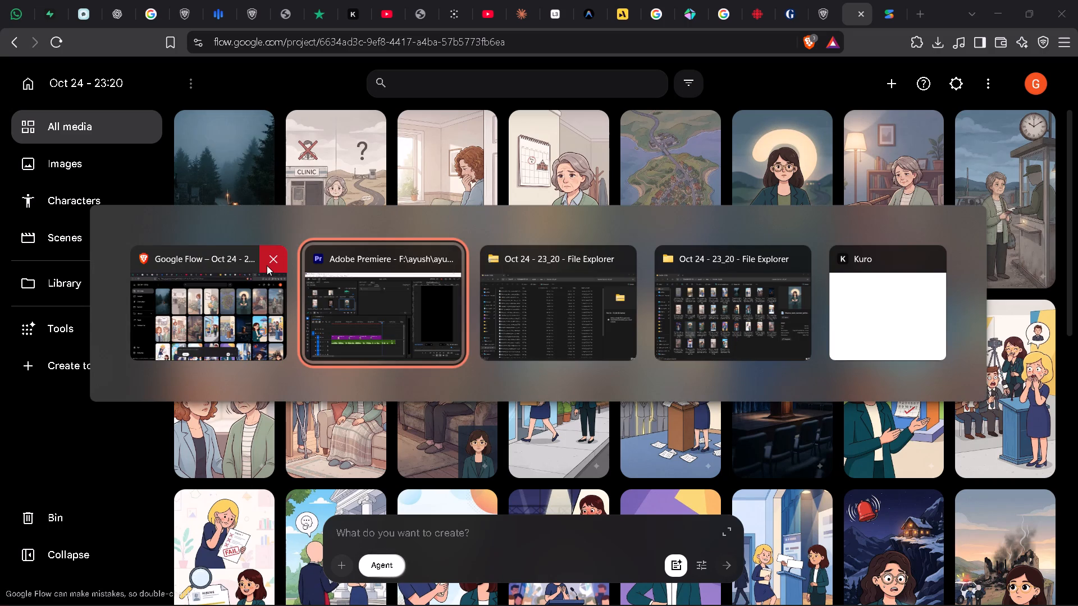
scroll(127, 203, up, 1)
key(alt+Tab)
key(alt+Tab)
key(alt+Tab)
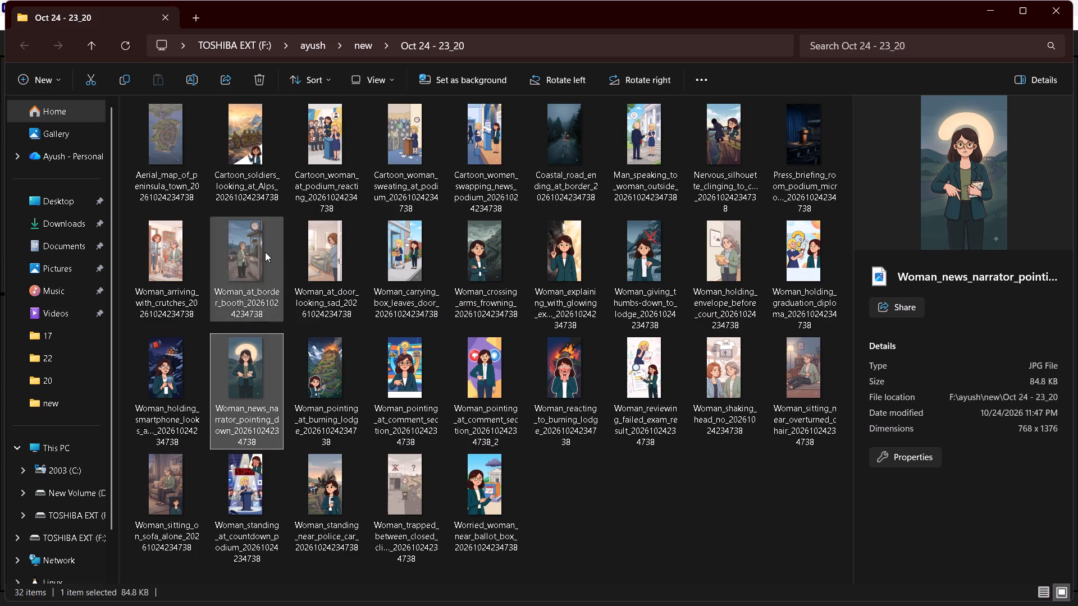
drag(156, 145, 538, 424)
key(alt+Tab)
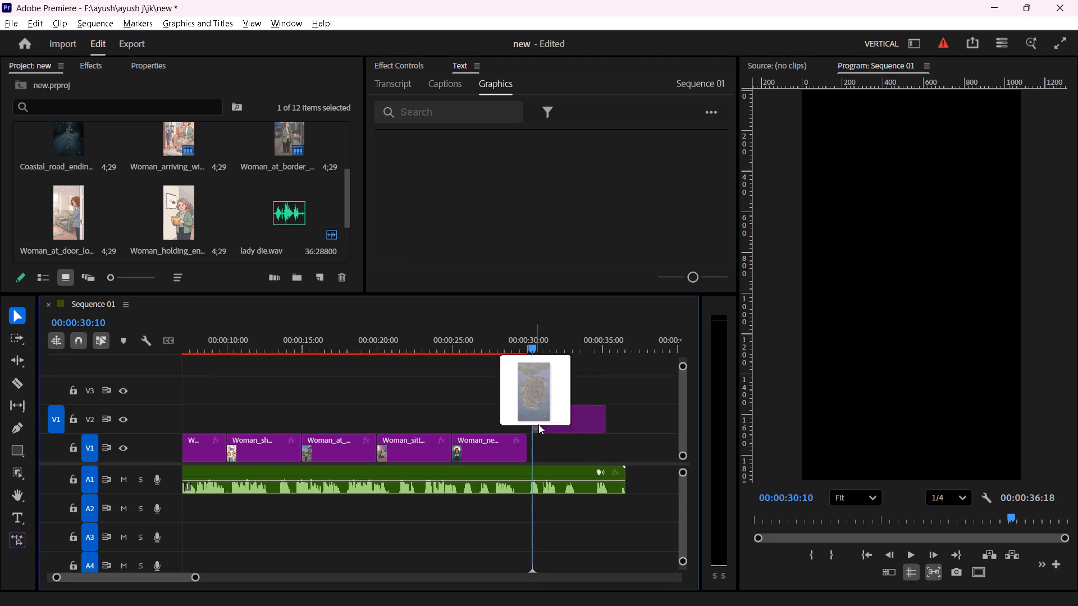
drag(538, 424, 518, 453)
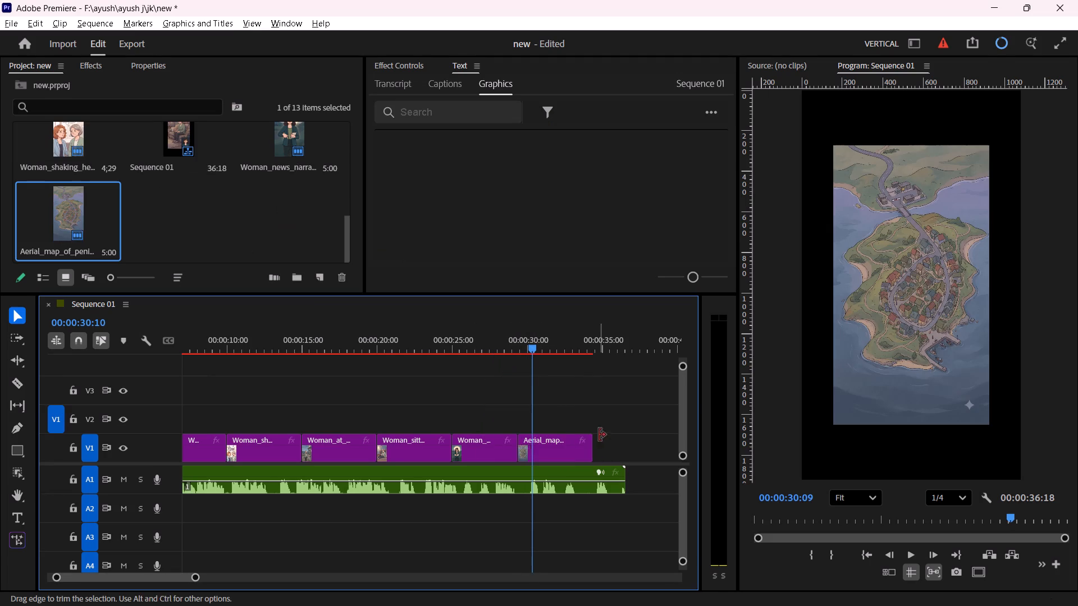
scroll(604, 432, down, 3)
click(568, 425)
Check the image order in Google Flow and place Woman_holding_envelope on V1 directly after the aerial map image.
key(alt+Tab)
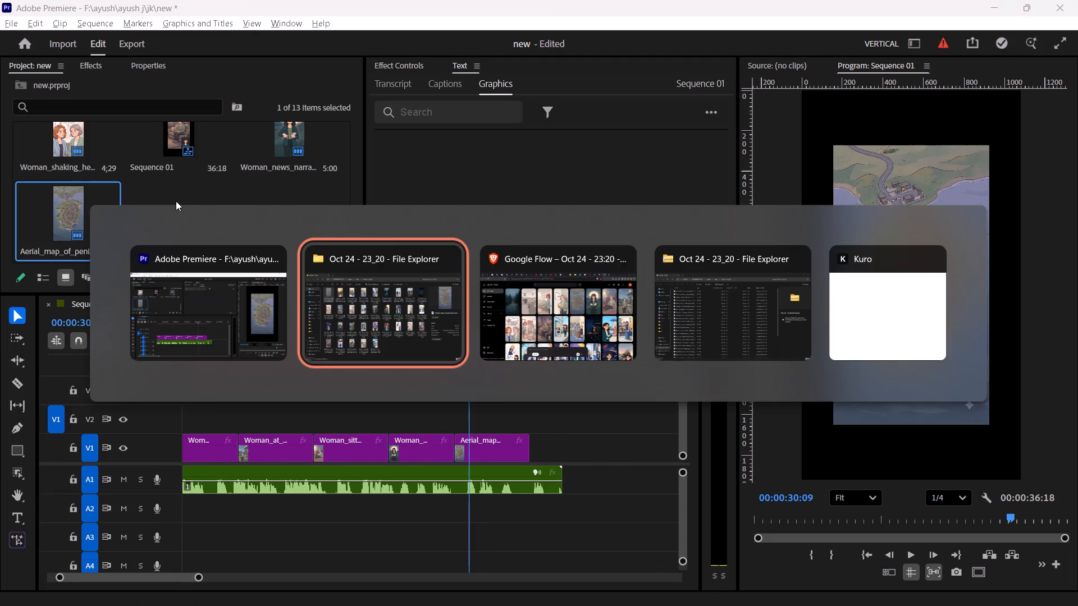
key(alt+Tab)
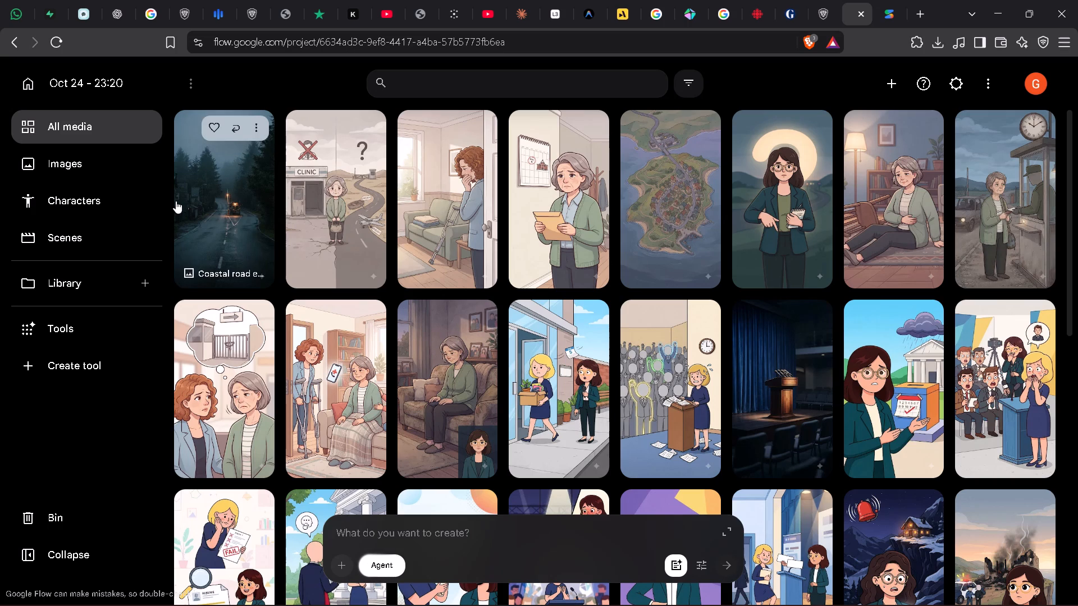
key(alt+Tab)
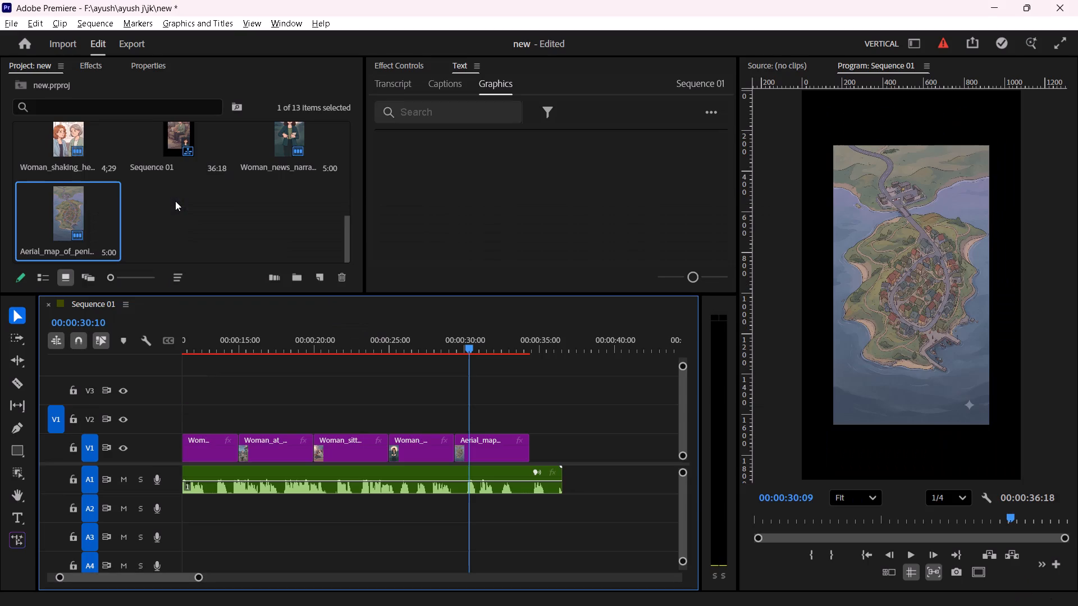
scroll(175, 201, up, 1)
drag(168, 138, 362, 343)
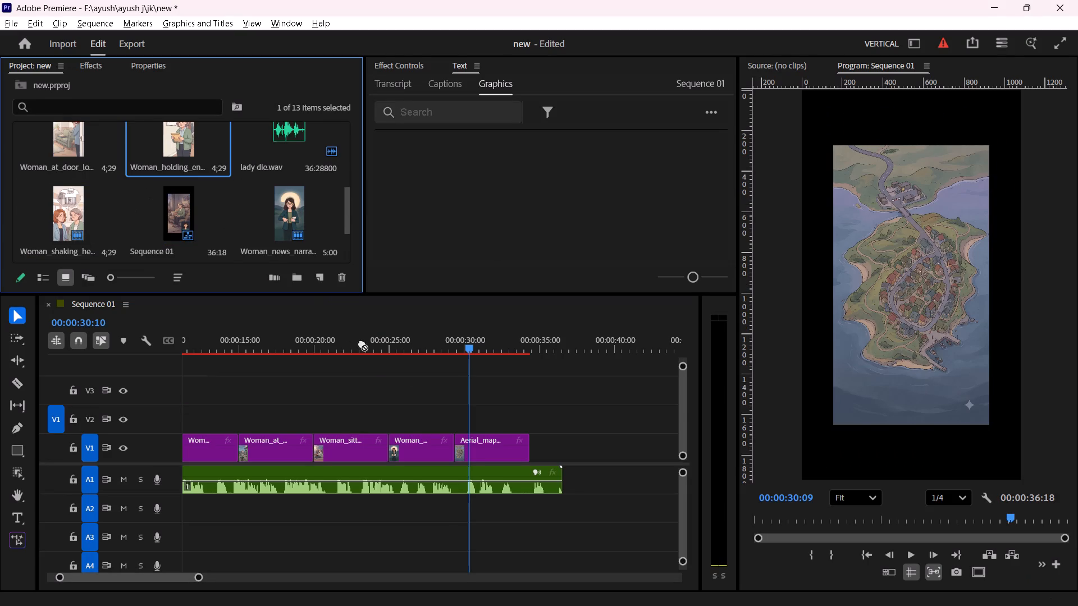
drag(362, 343, 530, 452)
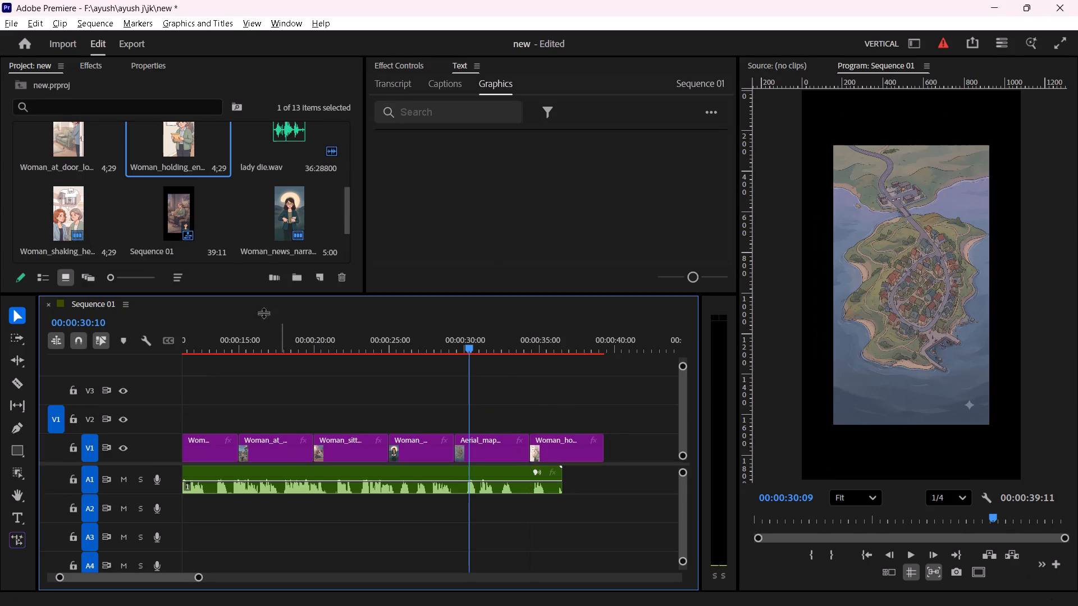
Check the image order in Google Flow and look through the project bin for the image that follows Woman_holding_envelope.
key(alt+Tab)
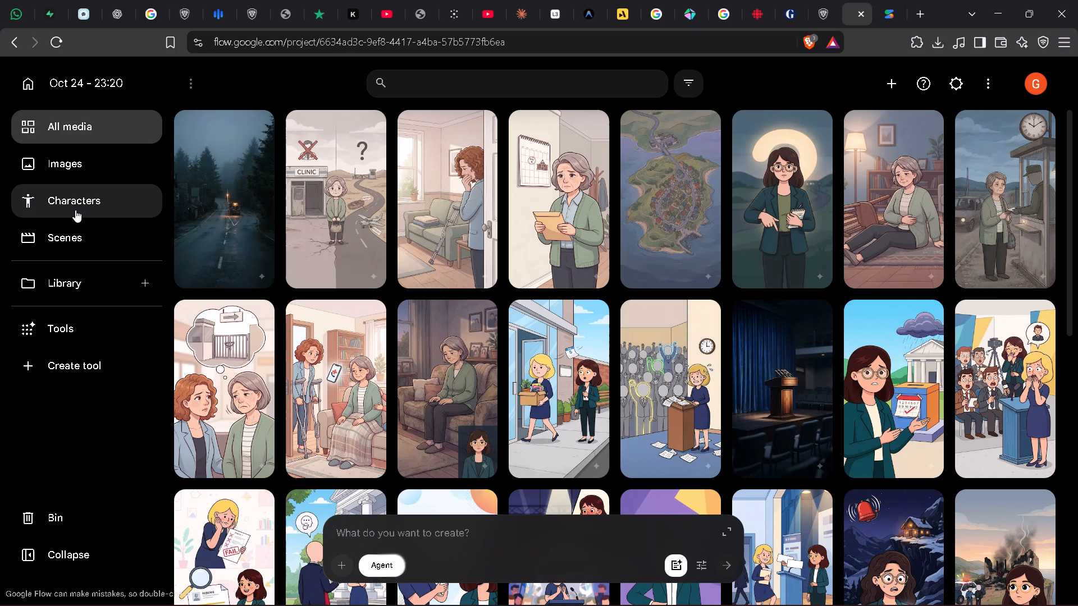
key(alt+Tab)
scroll(225, 219, up, 2)
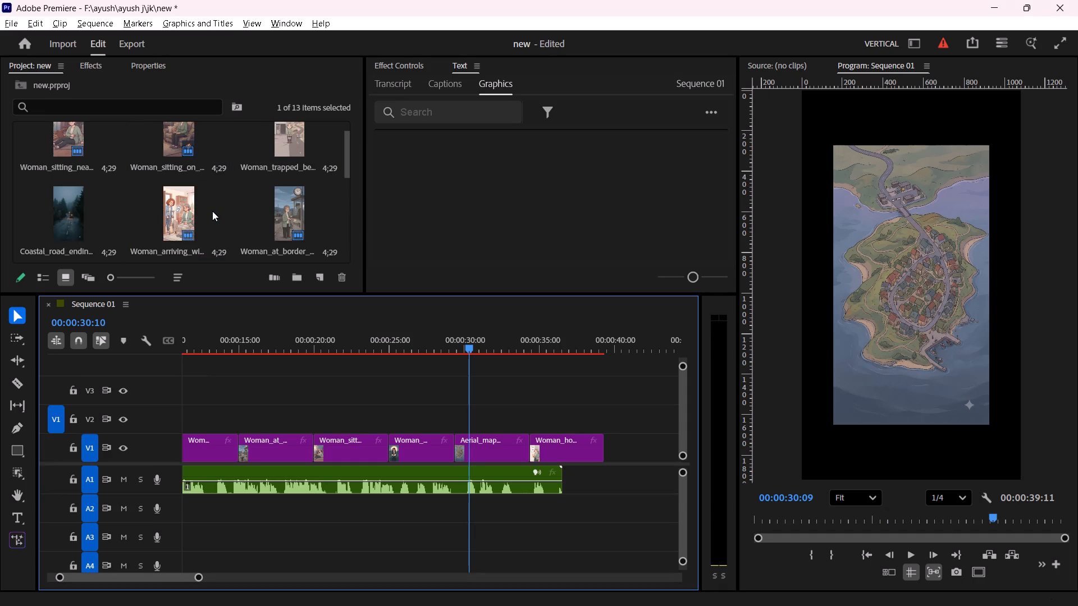
scroll(212, 211, up, 1)
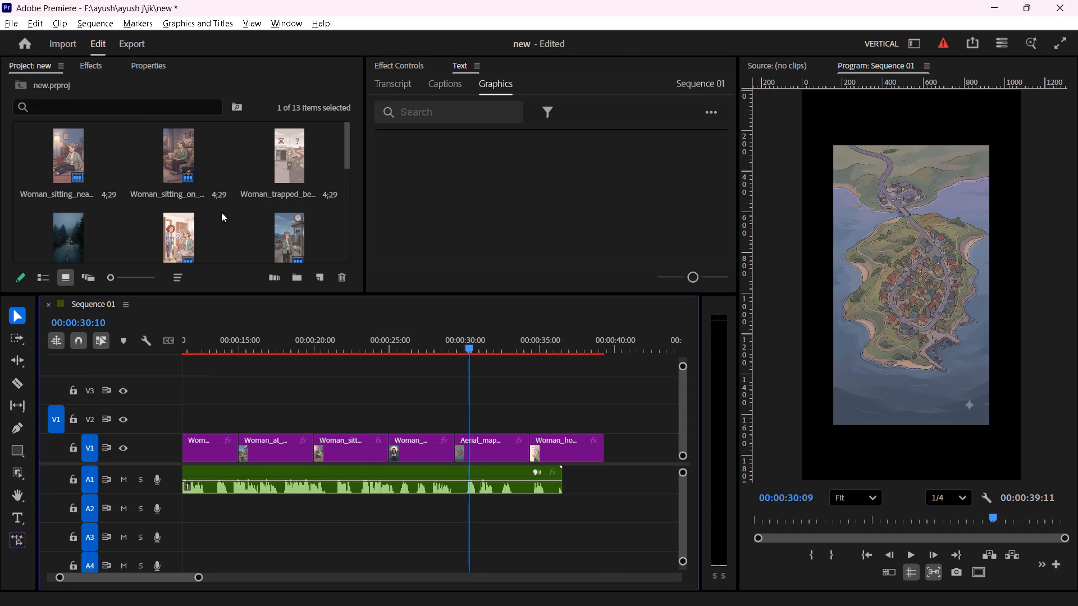
key(alt+Tab)
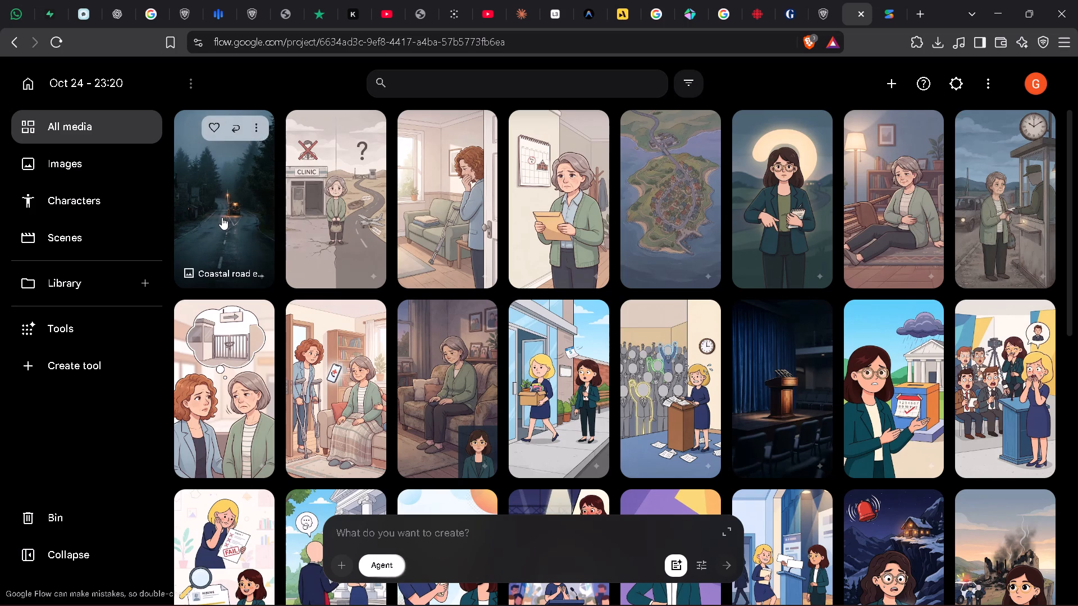
key(alt+Tab)
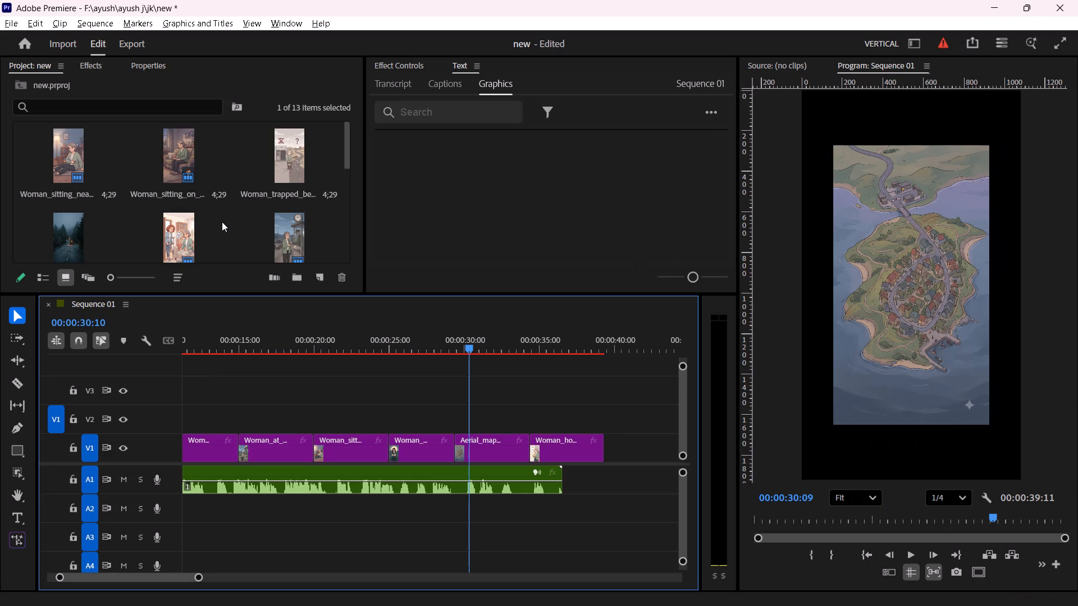
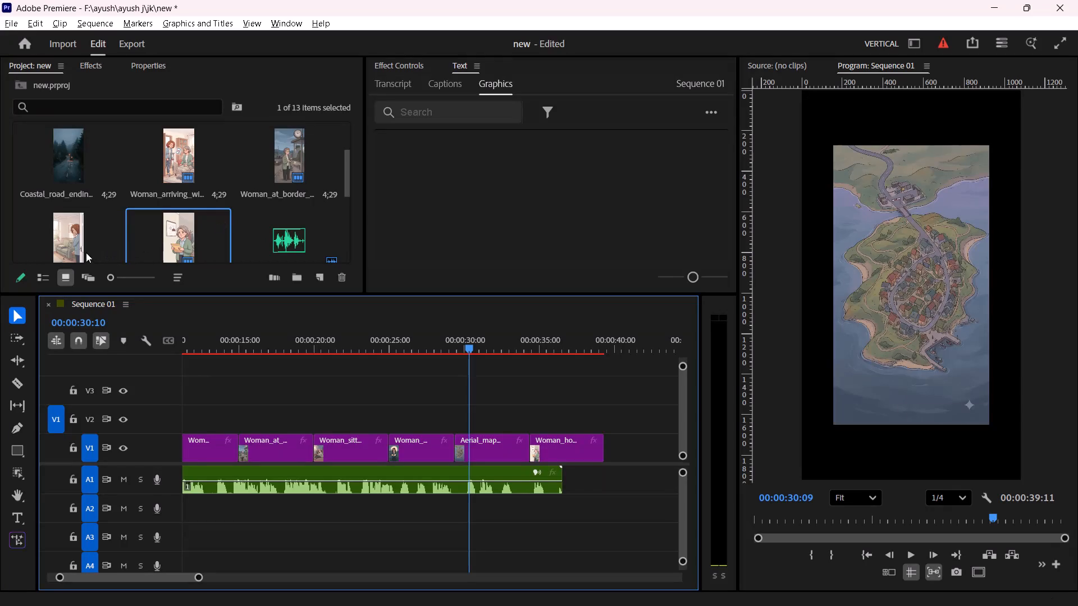
Place Woman_at_door_looking_sad from the project bin on V1 after Woman_holding_envelope, starting at about 40 seconds.
drag(73, 232, 401, 337)
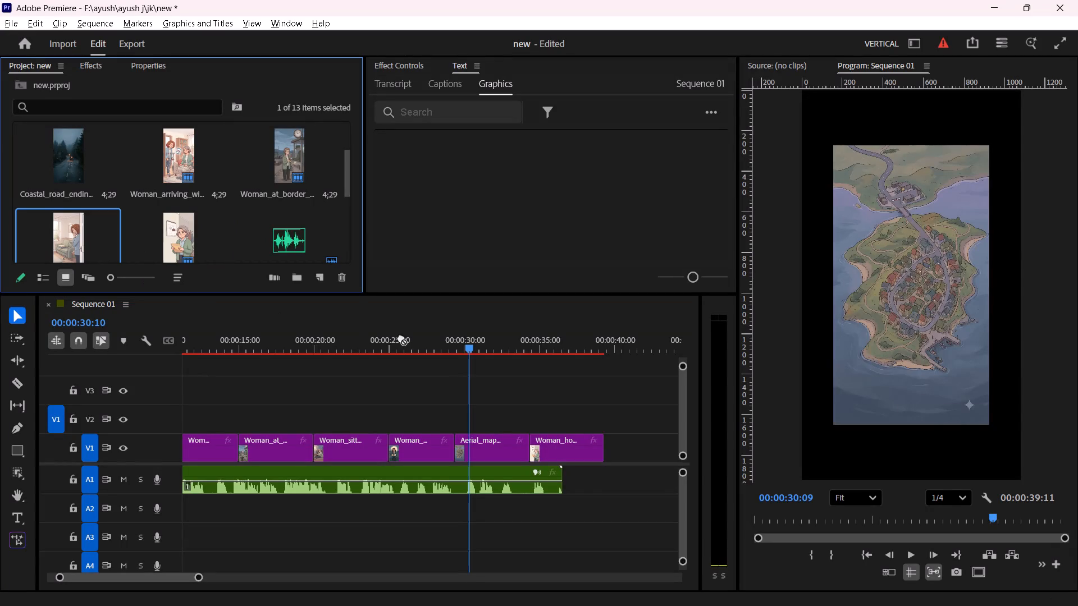
drag(401, 337, 613, 443)
scroll(504, 426, down, 2)
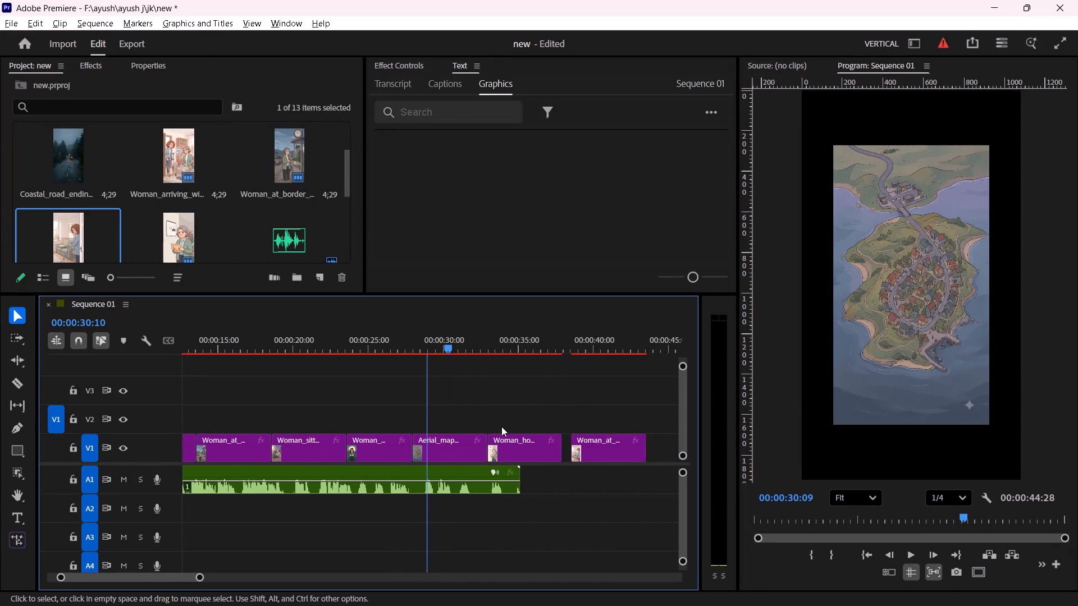
scroll(501, 426, down, 1)
Check the image order in Google Flow and place the Woman_trapped_between image from the bin on V1 directly after Woman_at_door_looking_sad.
key(alt+Tab)
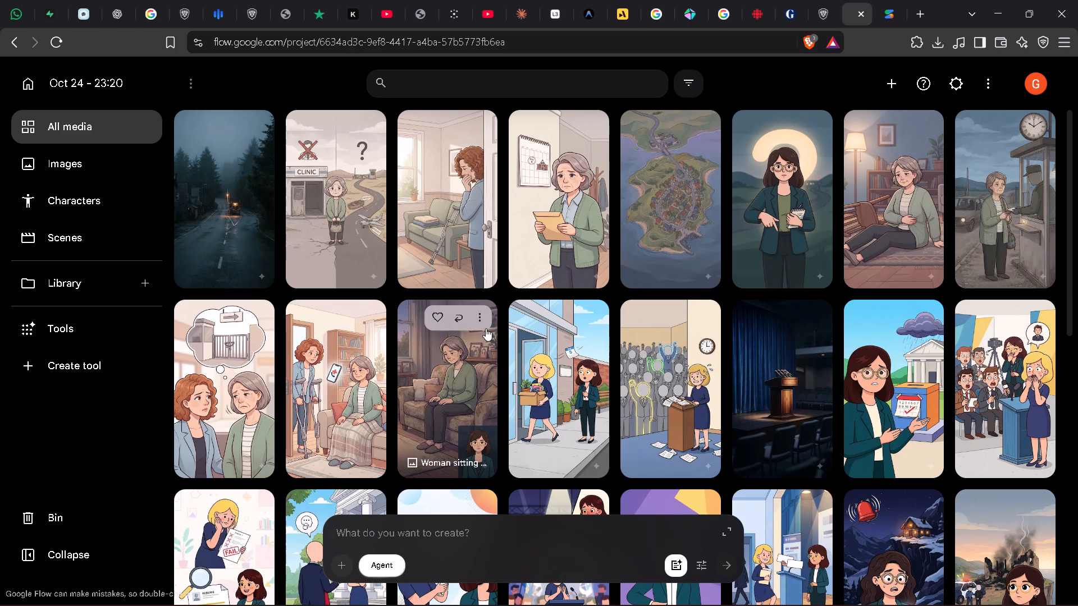
key(alt+Tab)
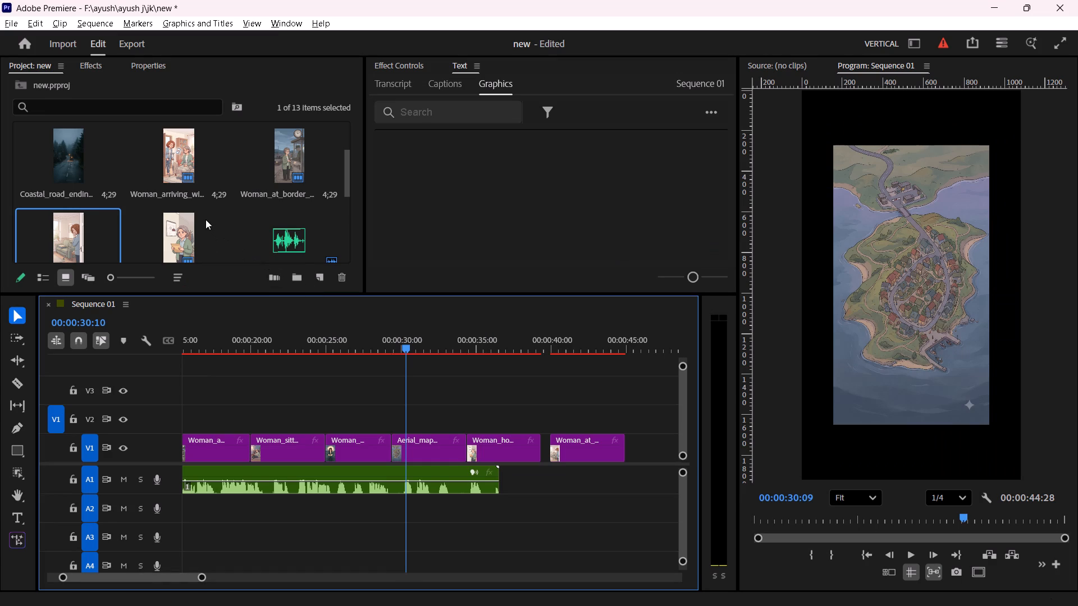
scroll(205, 219, up, 4)
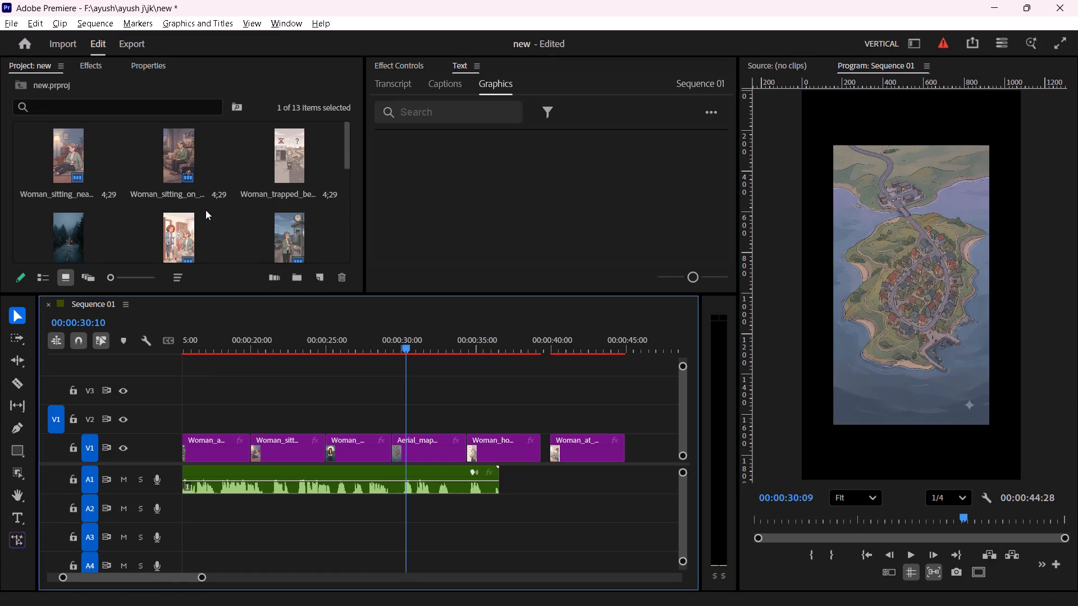
scroll(205, 209, up, 1)
scroll(204, 207, down, 1)
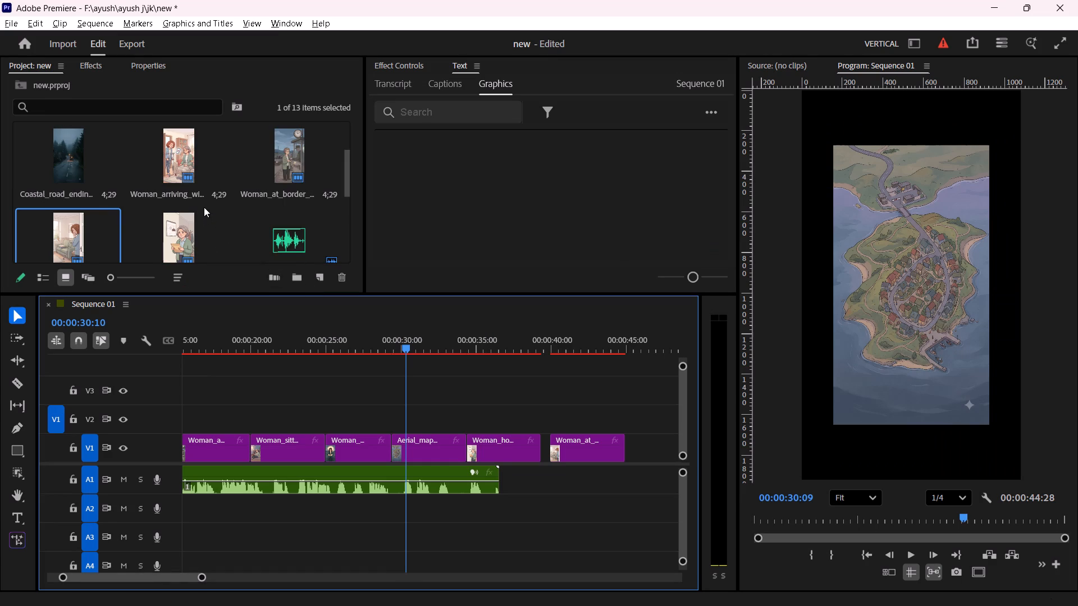
scroll(204, 207, down, 2)
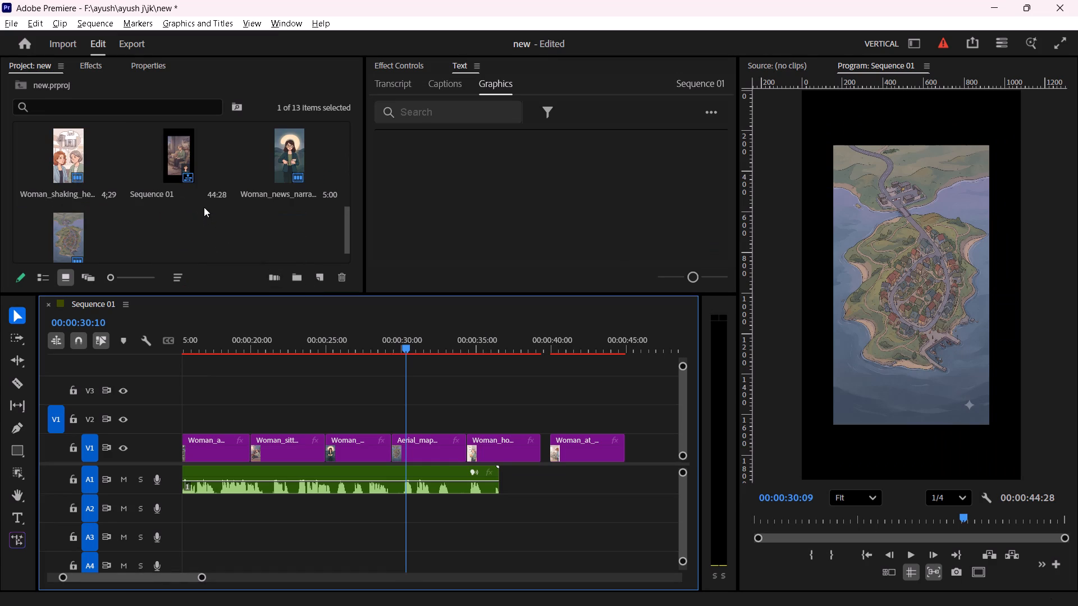
scroll(204, 207, up, 2)
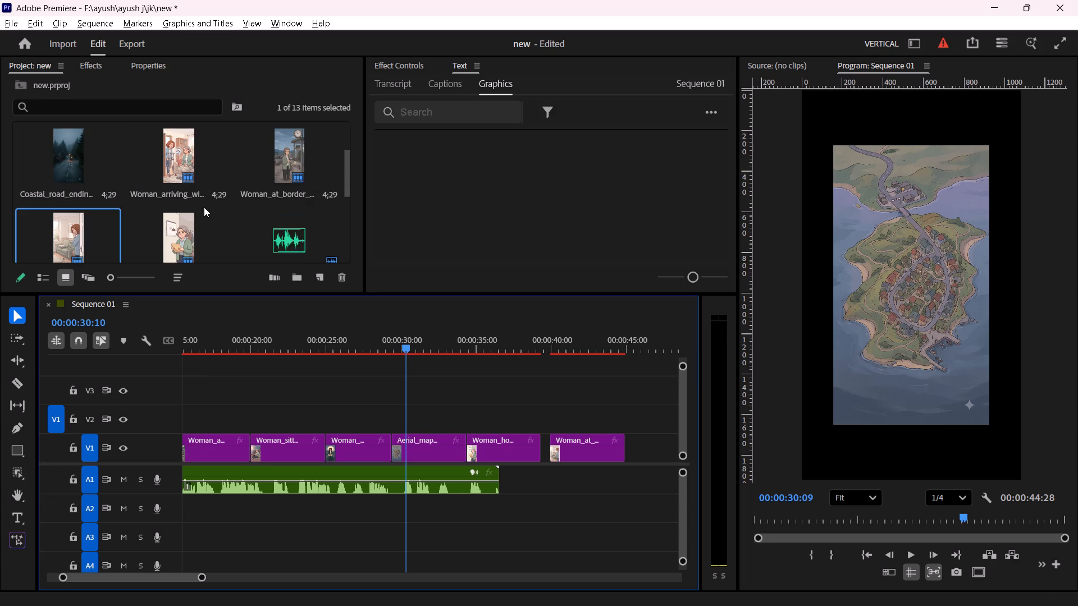
scroll(204, 207, up, 1)
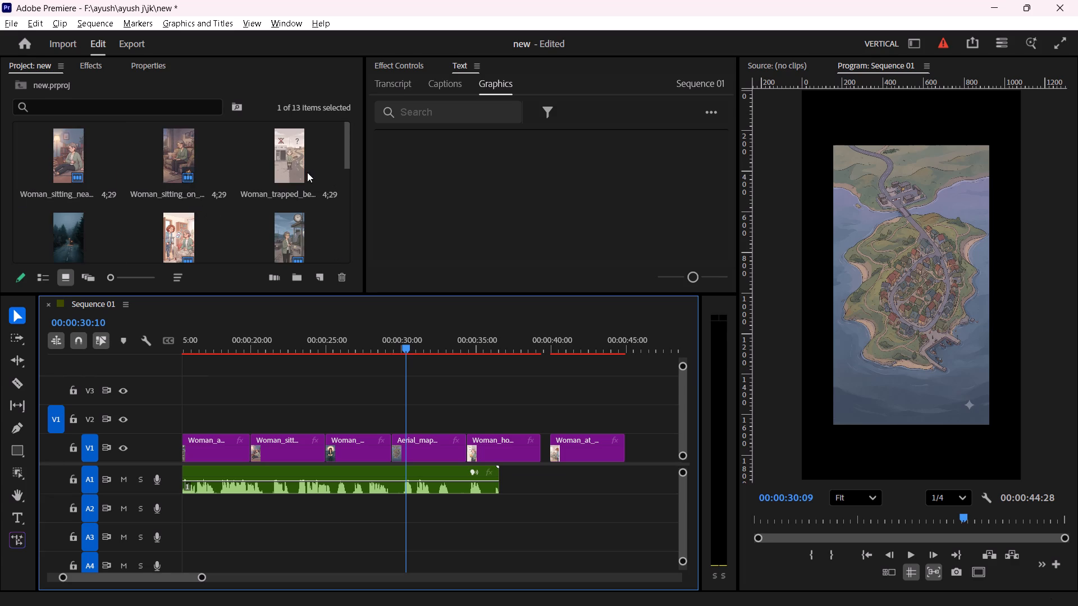
drag(307, 169, 633, 454)
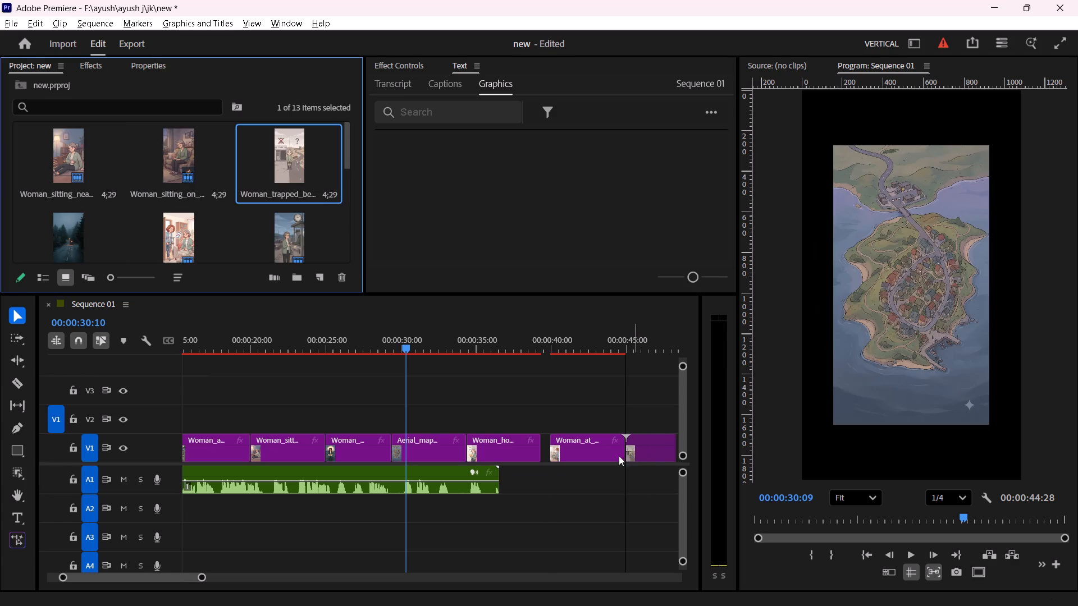
Check the image order in Google Flow and place the Coastal_road image on V1 after Woman_trapped_between, starting at about 50 seconds.
key(alt+Tab)
key(alt+Tab)
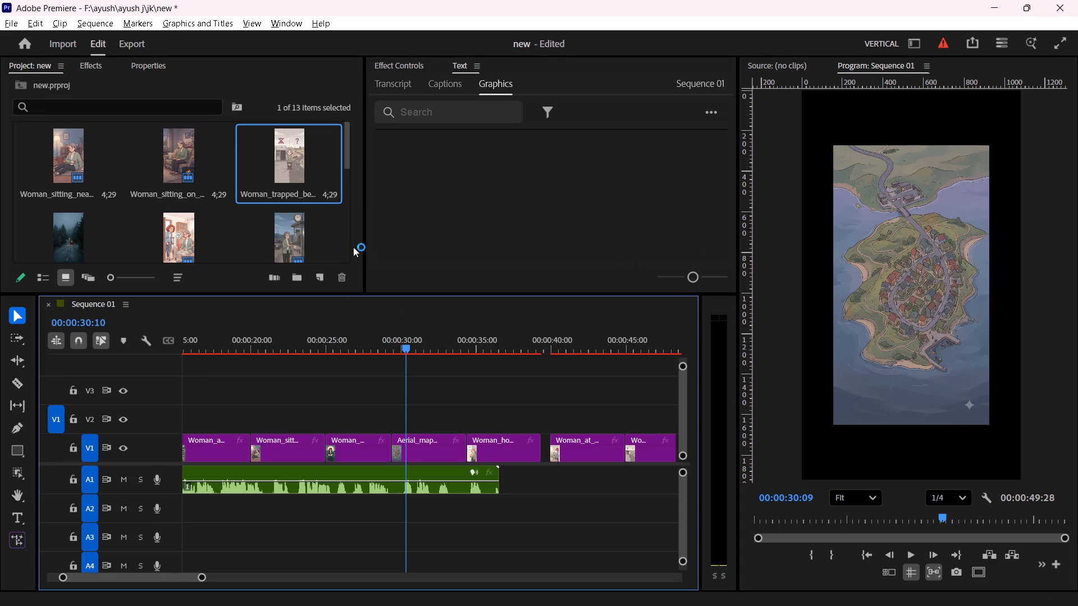
scroll(558, 492, down, 4)
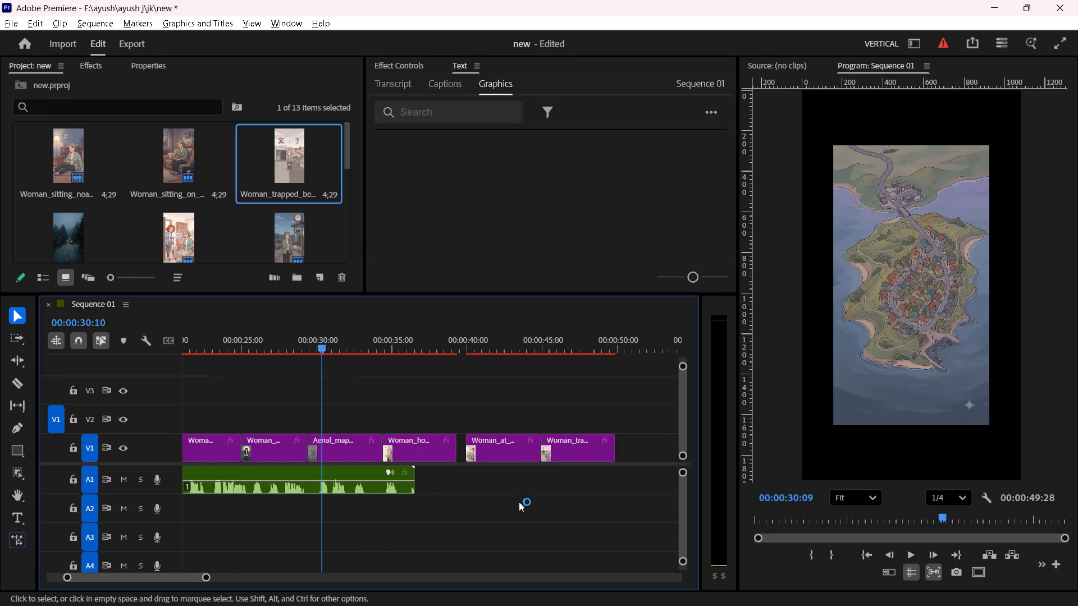
scroll(406, 473, down, 3)
drag(45, 237, 563, 443)
Ripple delete the two gaps on V1, one before Woman_at_door_looking_sad and one before the Coastal_road clip.
alt+scroll(430, 474, down, 3)
alt+scroll(344, 452, up, 10)
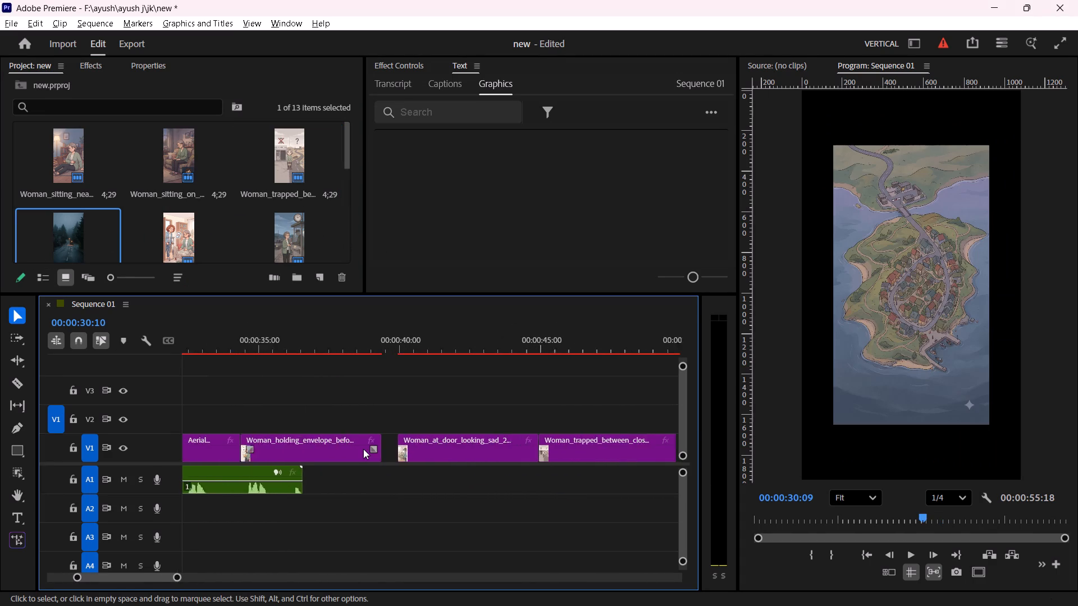
alt+scroll(363, 449, up, 5)
click(417, 445)
click(413, 447)
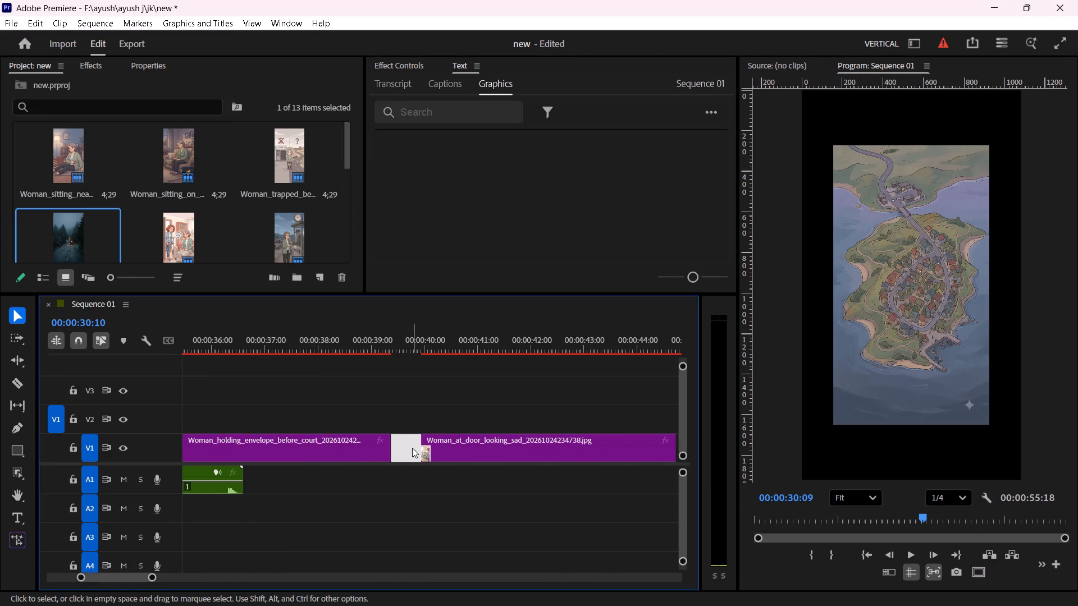
key(Delete)
alt+scroll(430, 446, down, 6)
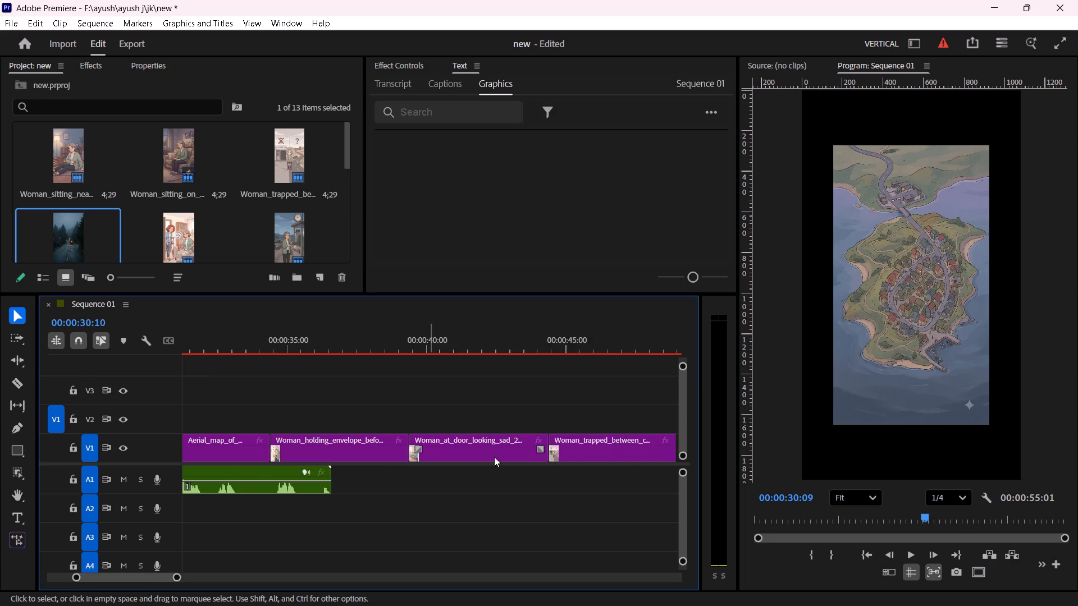
scroll(495, 458, down, 4)
click(619, 444)
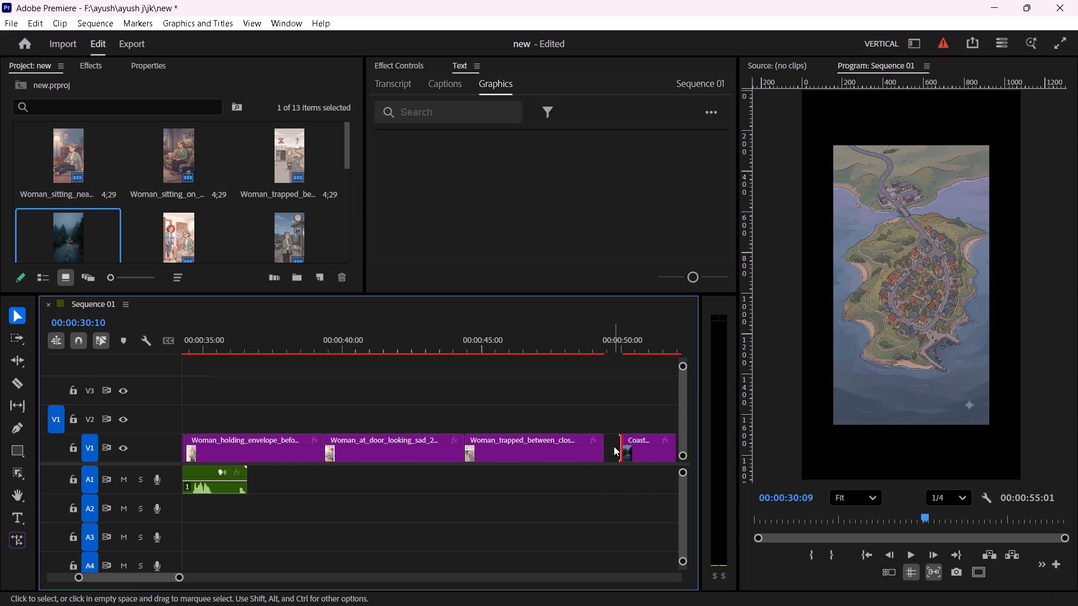
click(614, 446)
key(Delete)
click(374, 493)
Play the sequence from near its start into the Woman_arriving_with_crutches clip to check the images against the voice-over.
alt+scroll(296, 494, up, 4)
scroll(266, 472, up, 2)
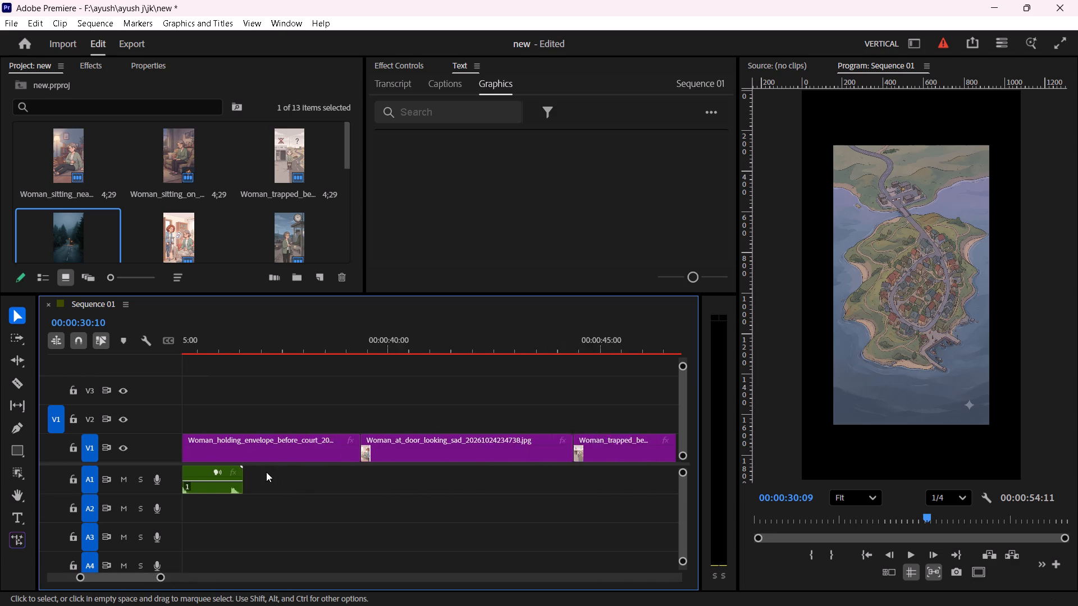
scroll(266, 472, up, 12)
alt+scroll(336, 446, down, 5)
scroll(284, 465, up, 11)
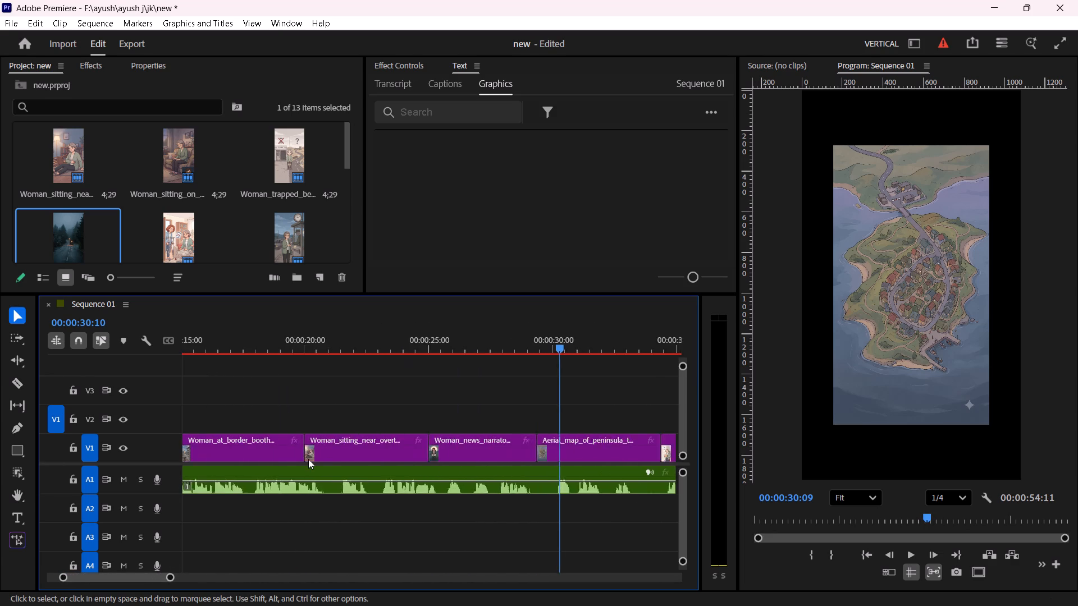
scroll(308, 459, up, 13)
scroll(266, 396, up, 12)
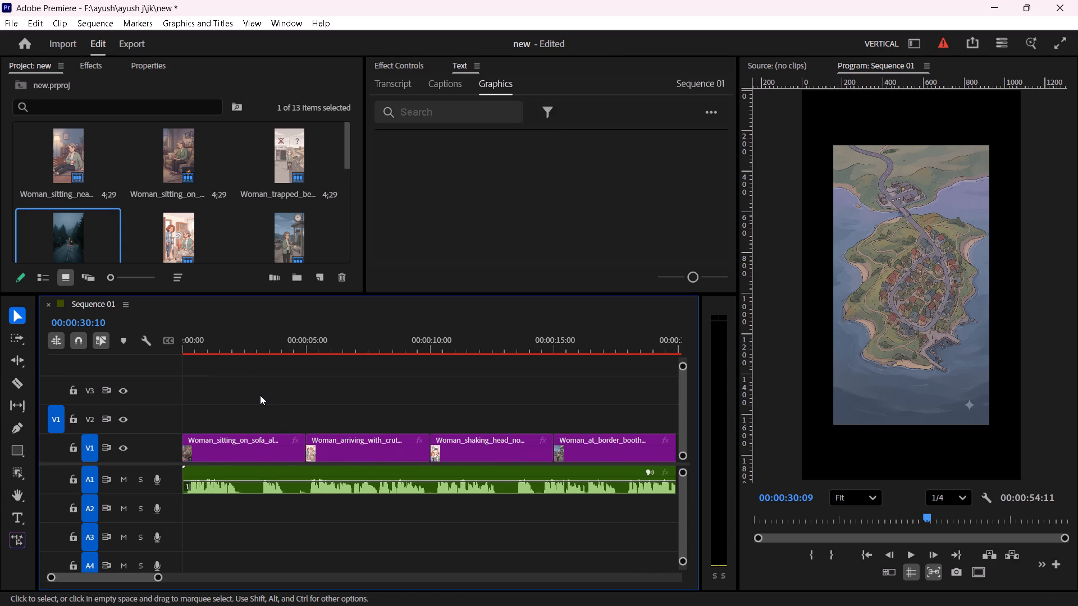
click(241, 342)
key(space)
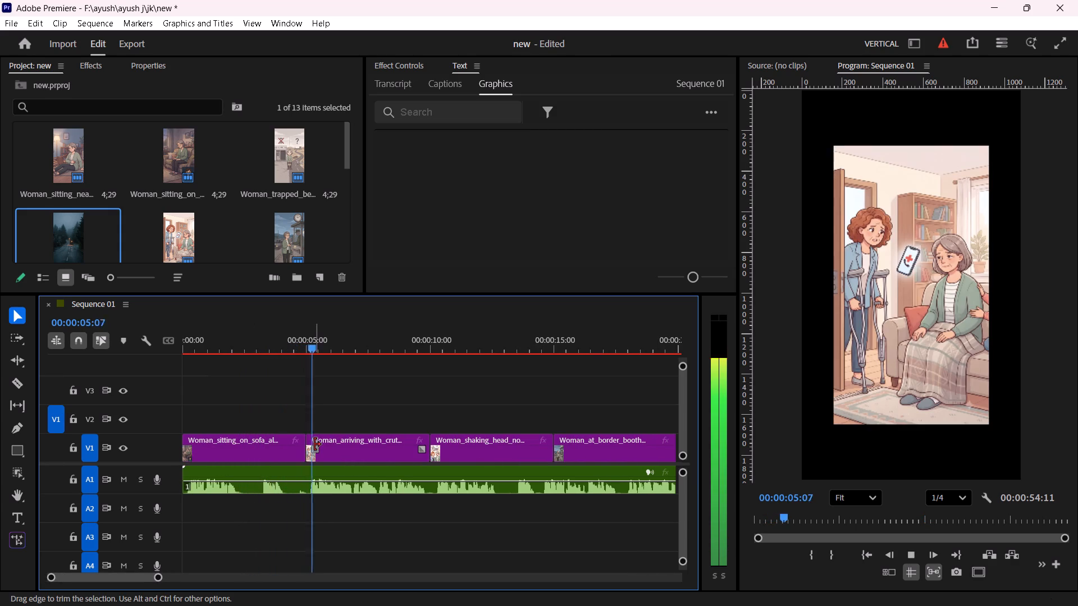
key(space)
With all V1 clips selected, try extending the last Coastal_road clip, then trim its end back to 00:00:54:07.
alt+scroll(319, 429, down, 9)
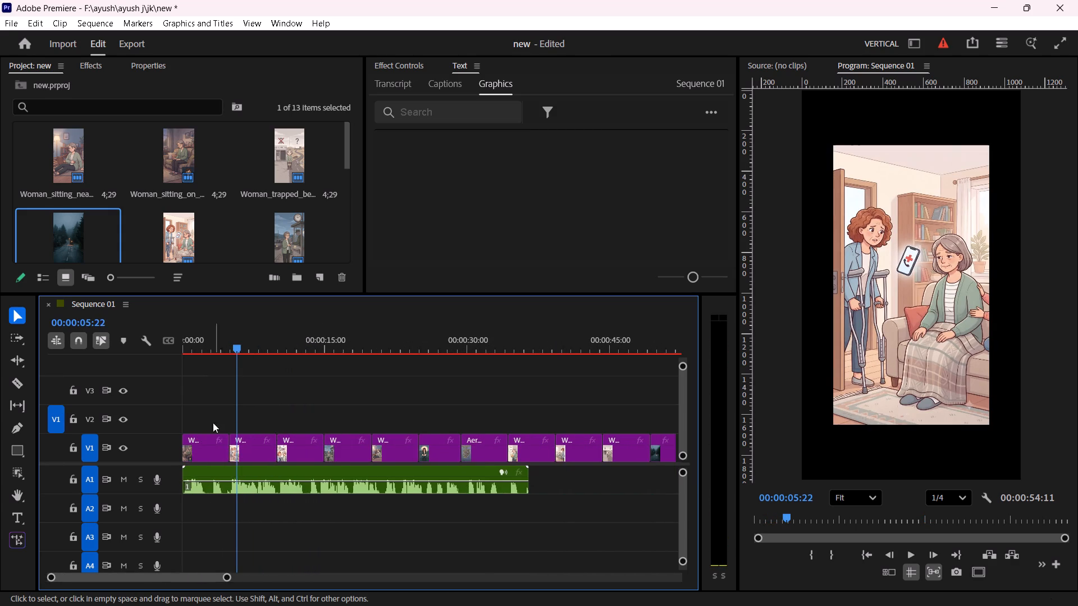
drag(190, 406, 670, 444)
alt+scroll(487, 443, down, 5)
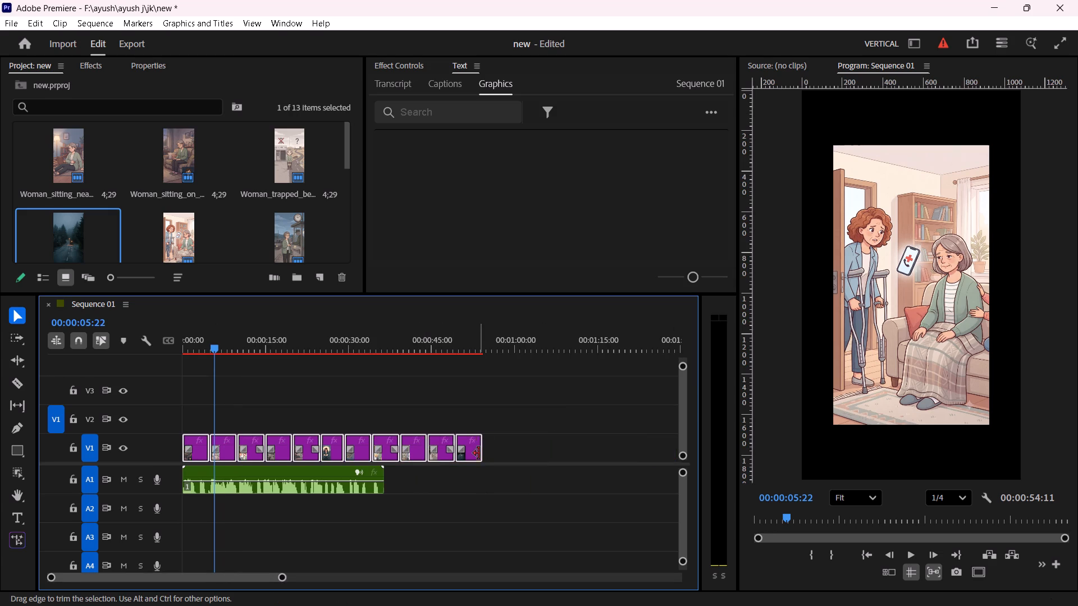
drag(479, 455, 495, 458)
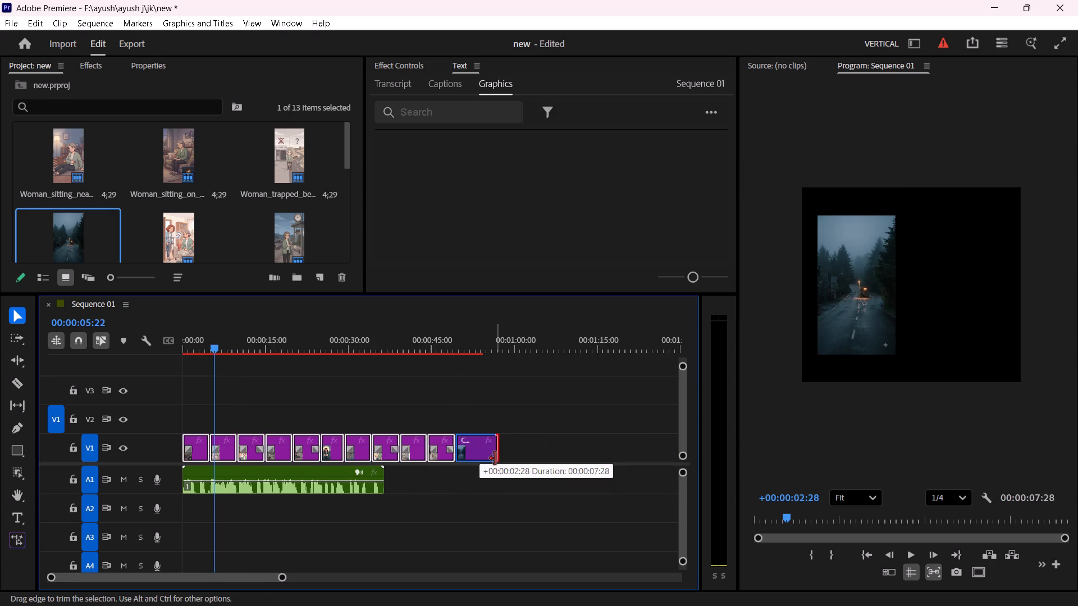
drag(495, 458, 478, 464)
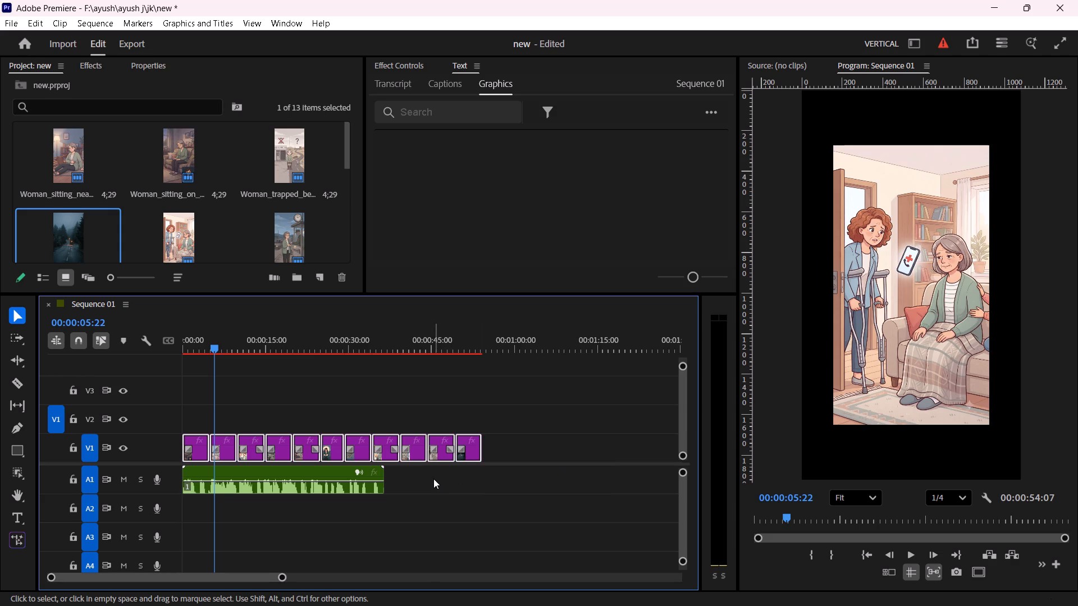
click(433, 479)
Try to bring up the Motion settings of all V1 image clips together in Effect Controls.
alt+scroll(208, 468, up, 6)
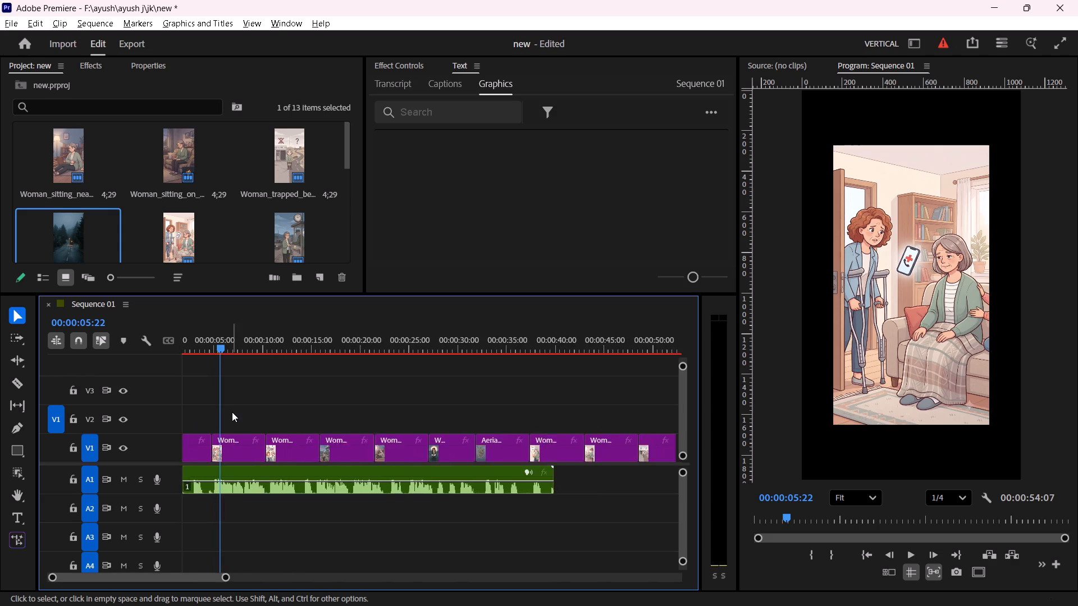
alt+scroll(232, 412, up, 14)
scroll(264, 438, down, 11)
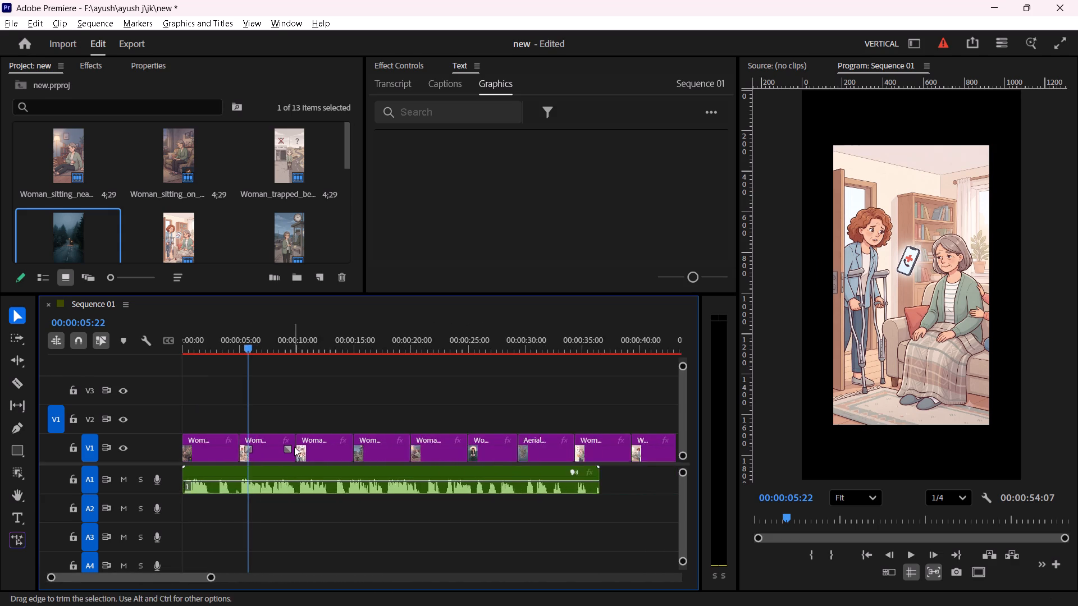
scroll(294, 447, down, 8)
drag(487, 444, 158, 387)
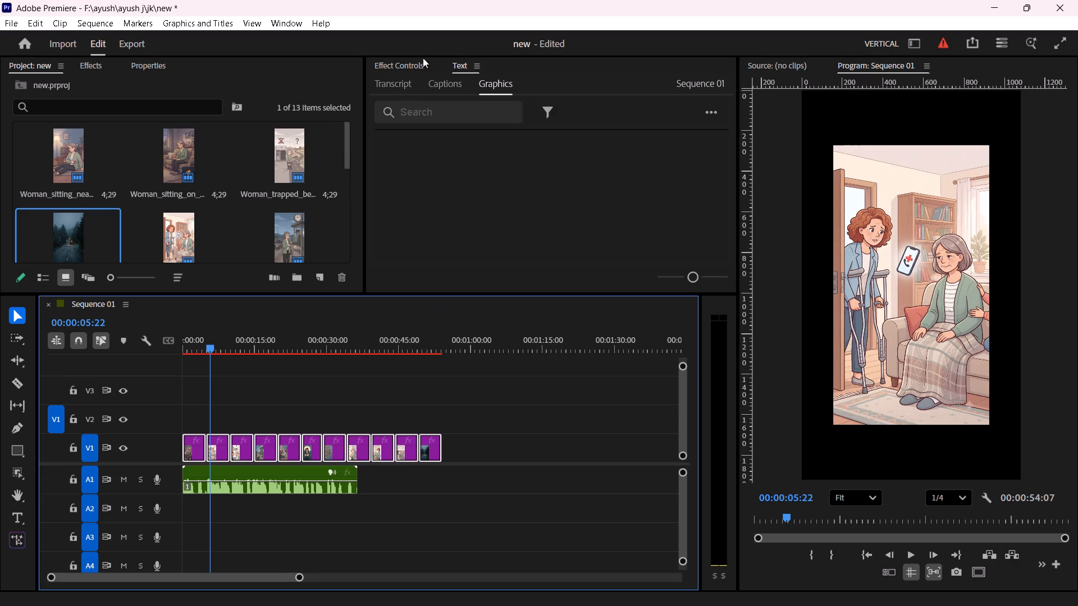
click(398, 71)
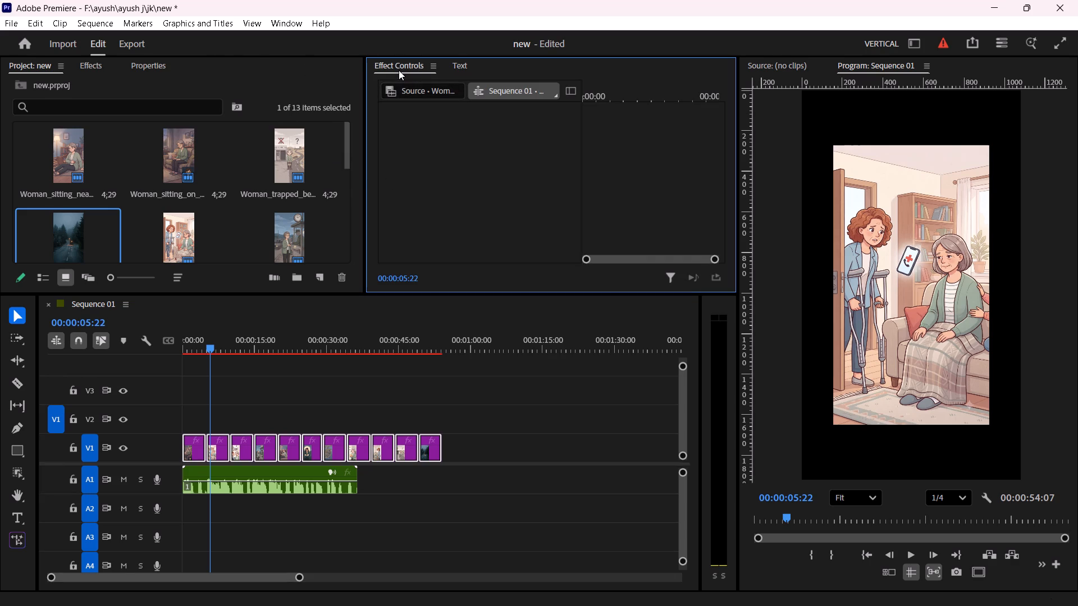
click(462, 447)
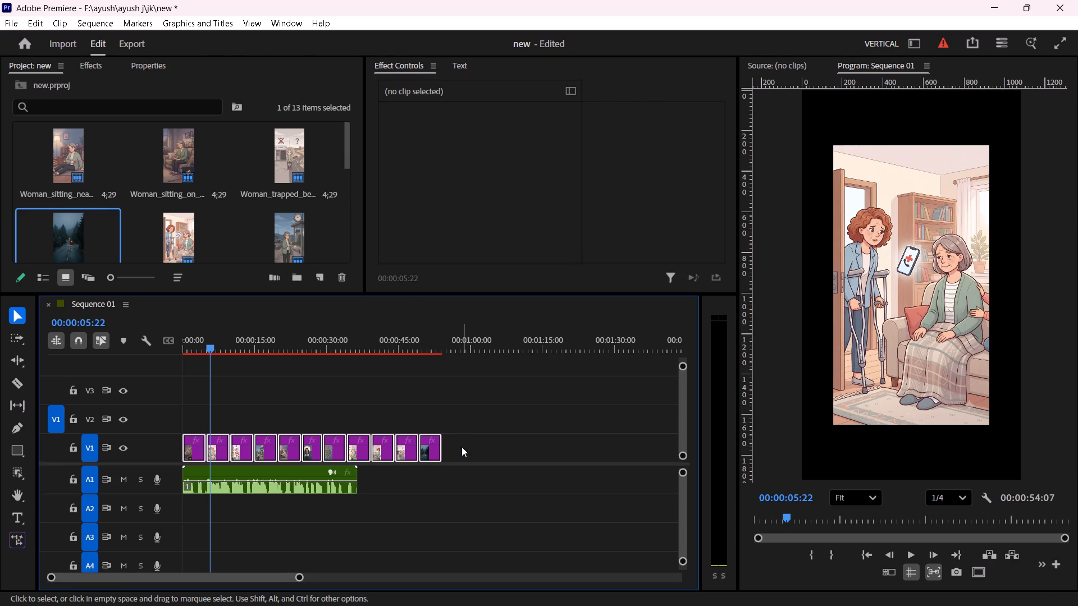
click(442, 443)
Scale the first V1 clip, Woman_sitting_on_sofa_alone, up to 141.5 in Motion so it fills the vertical frame.
click(192, 436)
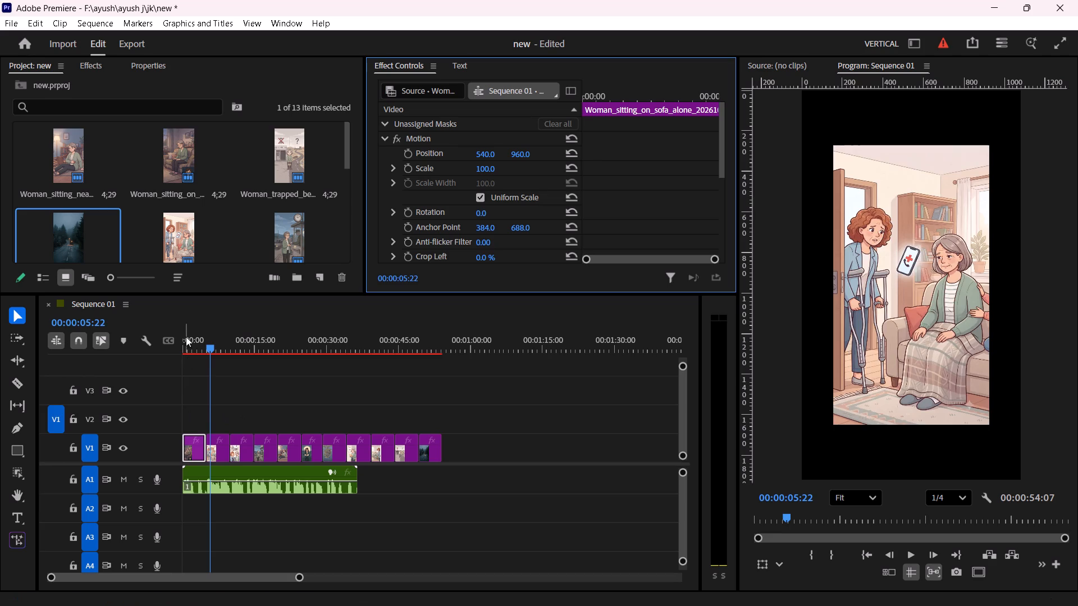
click(186, 336)
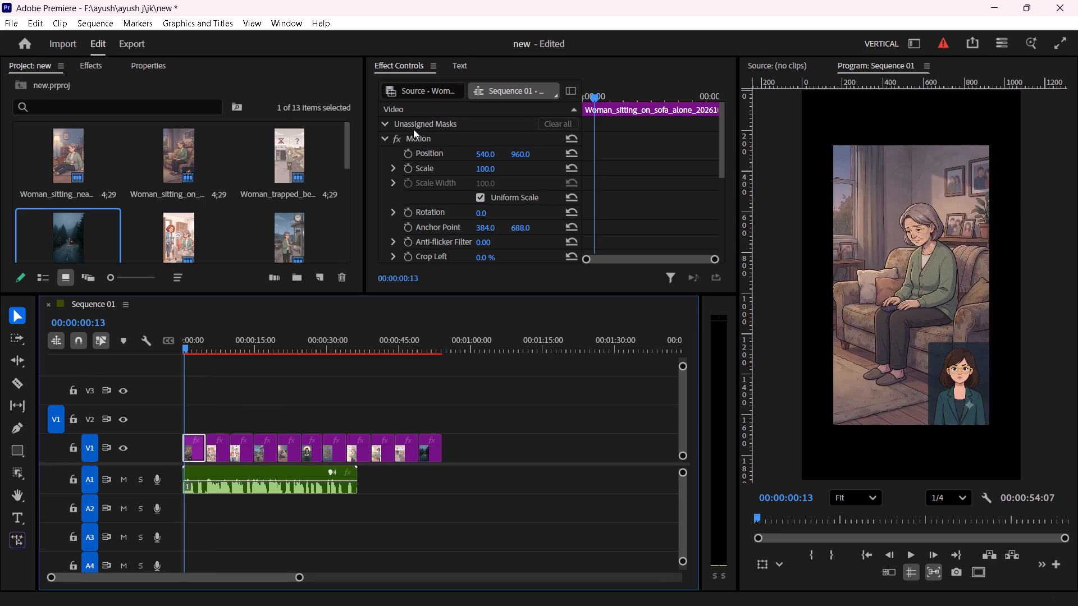
click(413, 130)
click(428, 132)
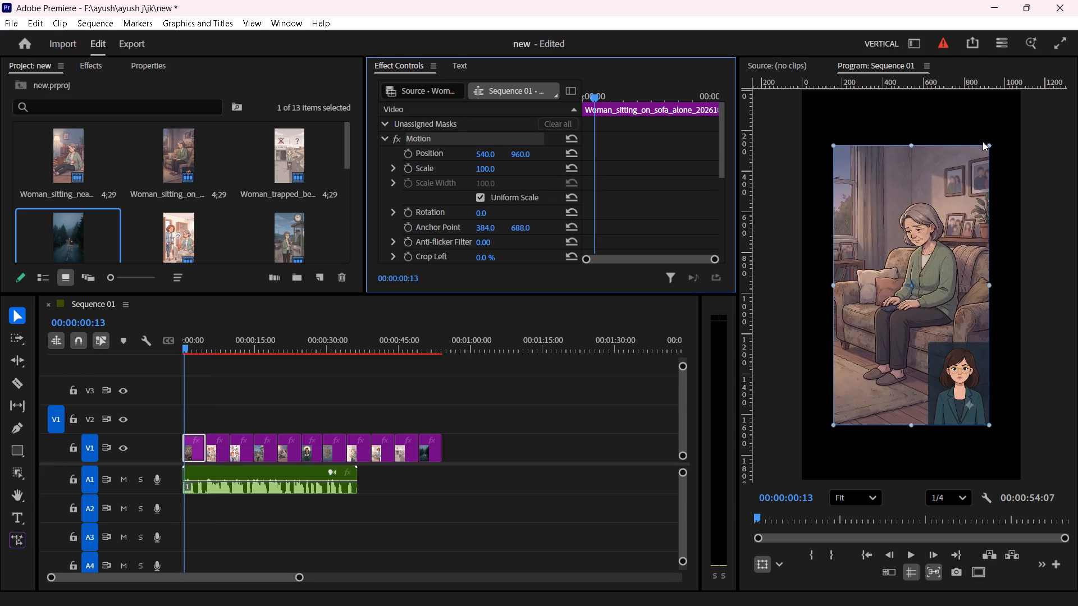
alt+scroll(977, 171, down, 3)
drag(973, 173, 994, 148)
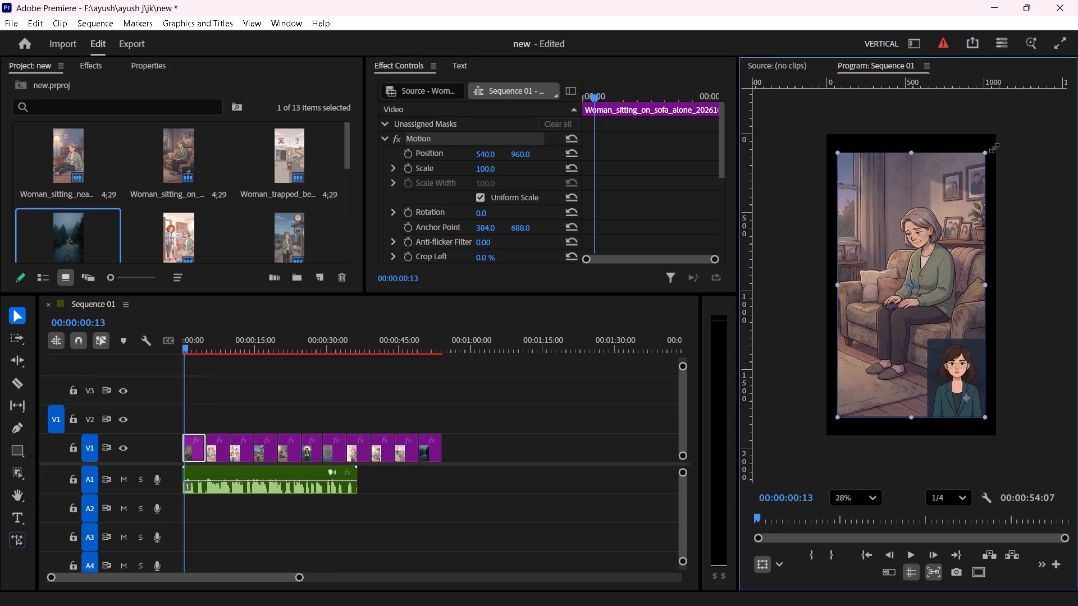
drag(994, 148, 1024, 129)
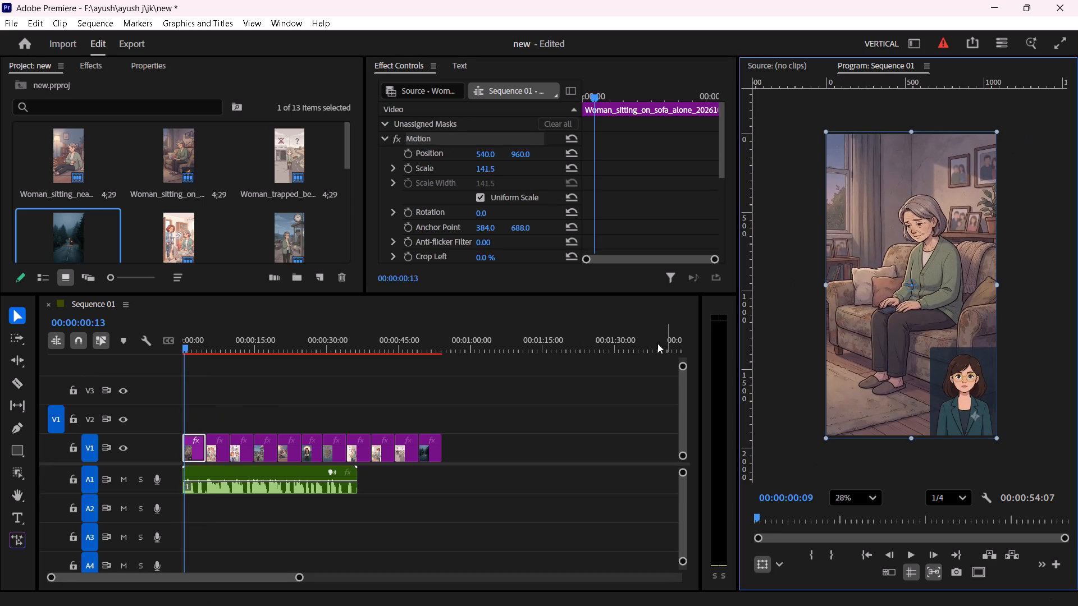
click(533, 434)
Copy the first V1 clip's attributes and paste Motion, Opacity, Time Remapping and Unassigned Masks onto all the other V1 image clips.
click(192, 451)
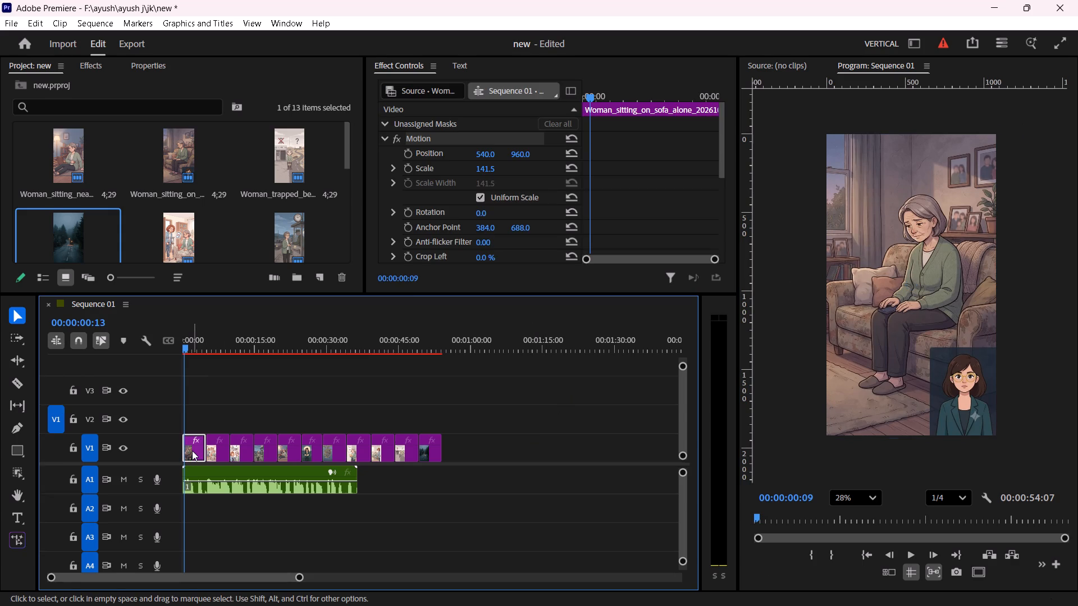
right_click(192, 451)
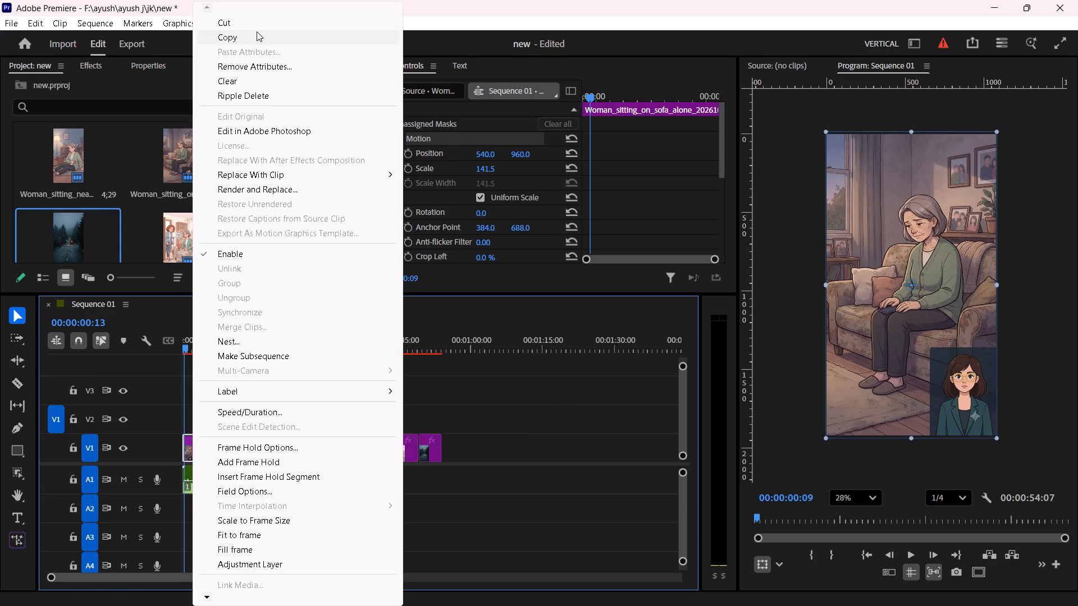
click(257, 31)
drag(233, 393, 357, 453)
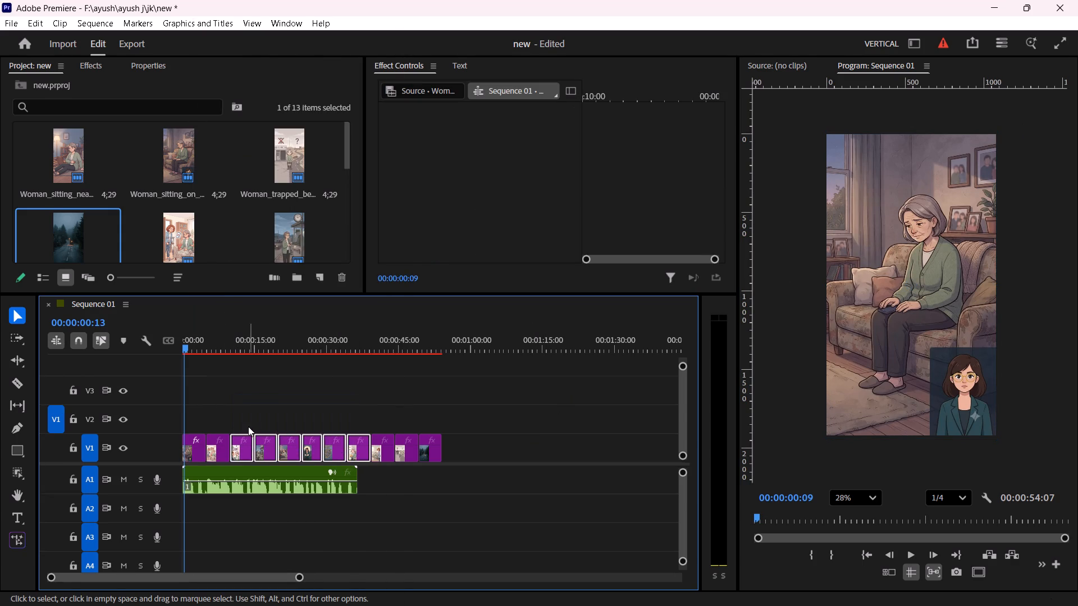
drag(211, 413, 502, 444)
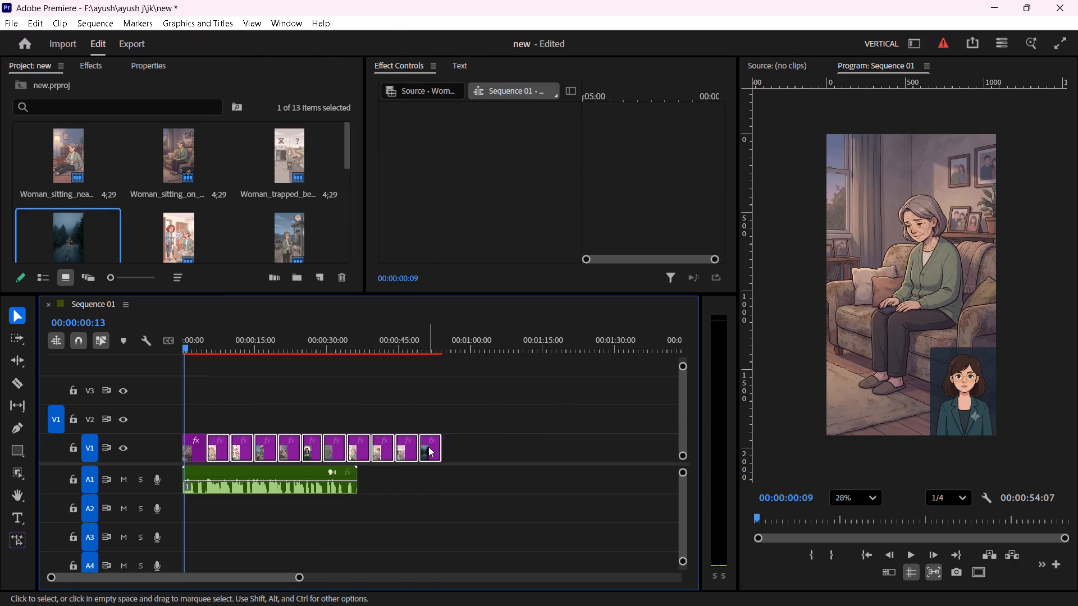
right_click(430, 452)
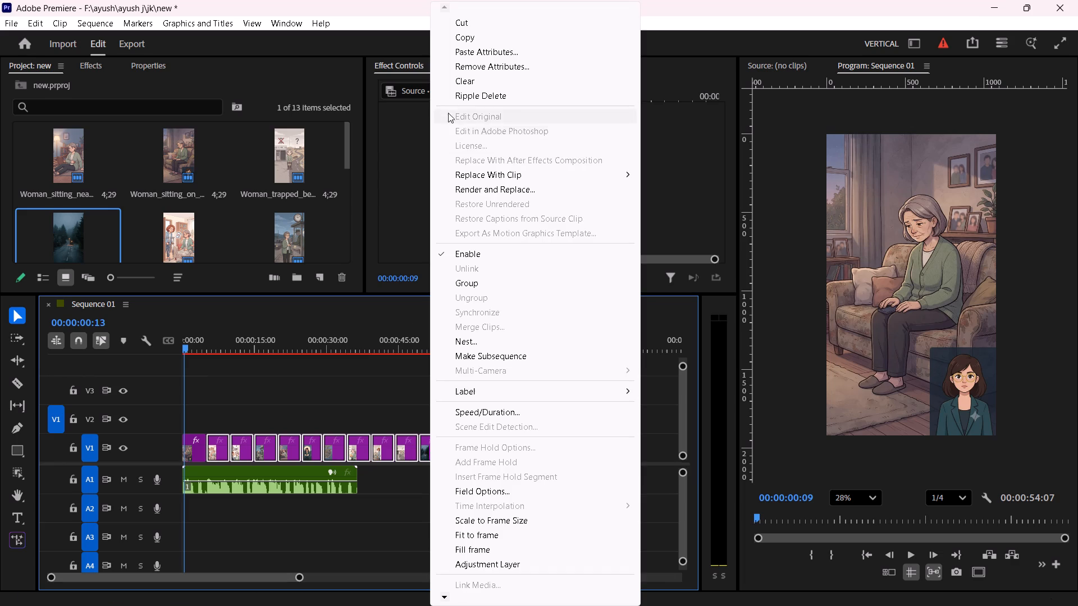
click(471, 56)
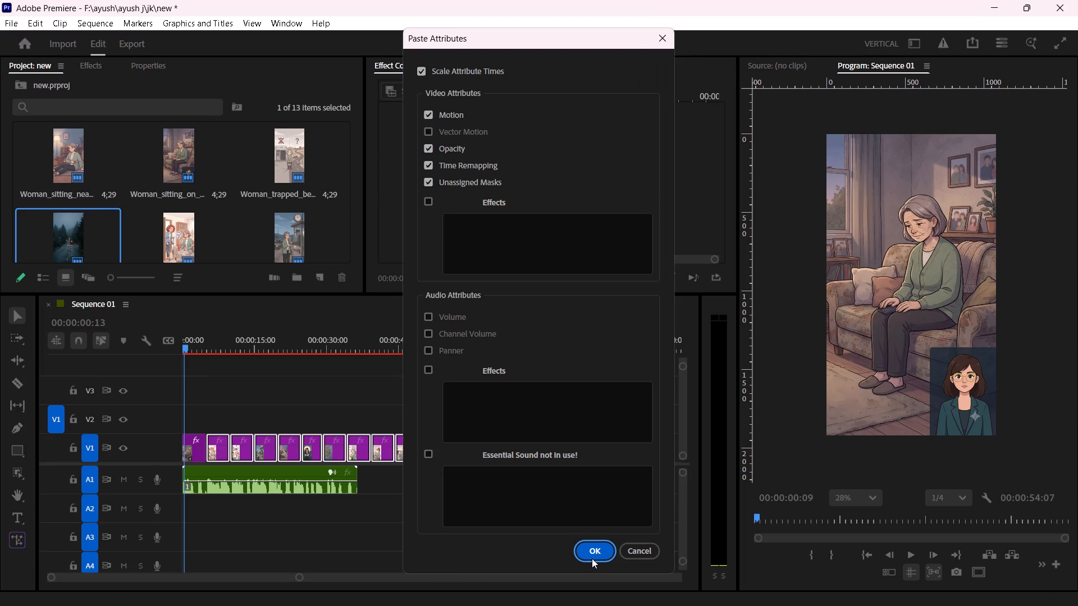
click(592, 551)
Play the sequence from near its start into the Aerial clip to check the scaled images against the voice-over.
key(space)
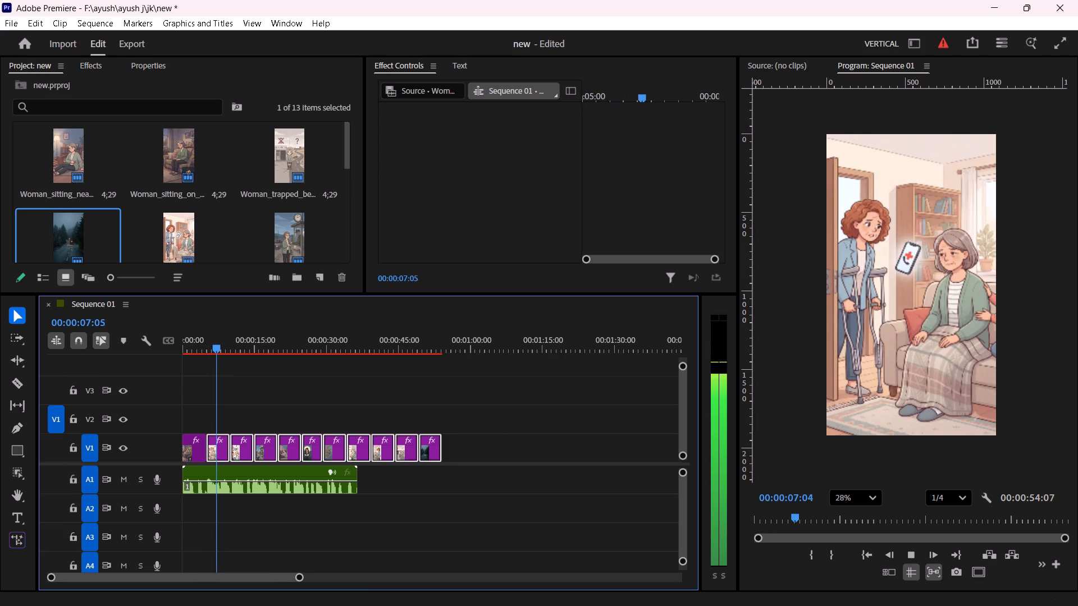
key(space)
click(289, 388)
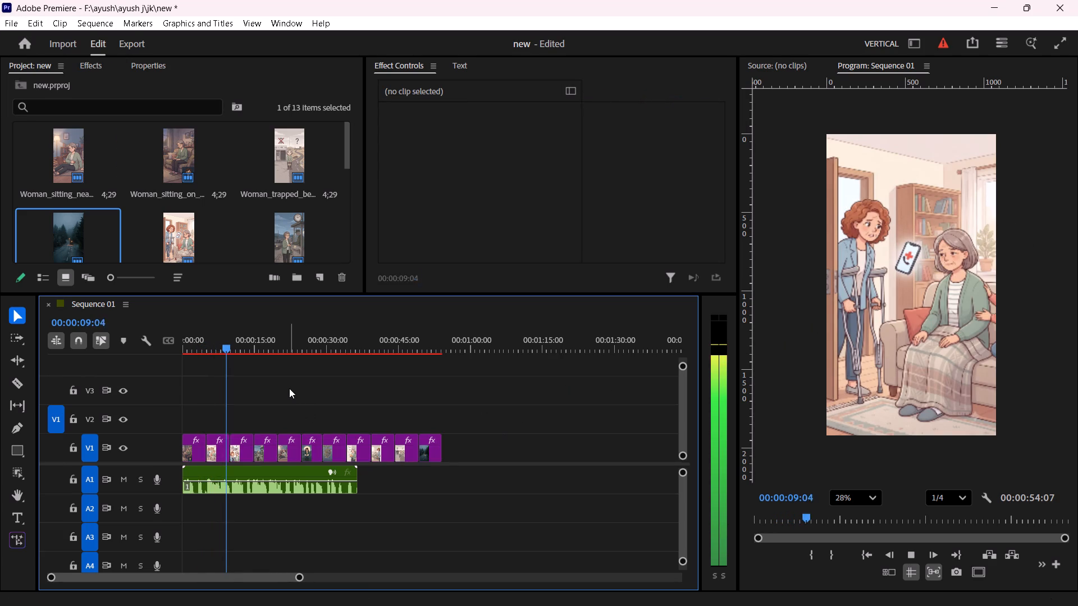
alt+scroll(187, 433, up, 7)
key(space)
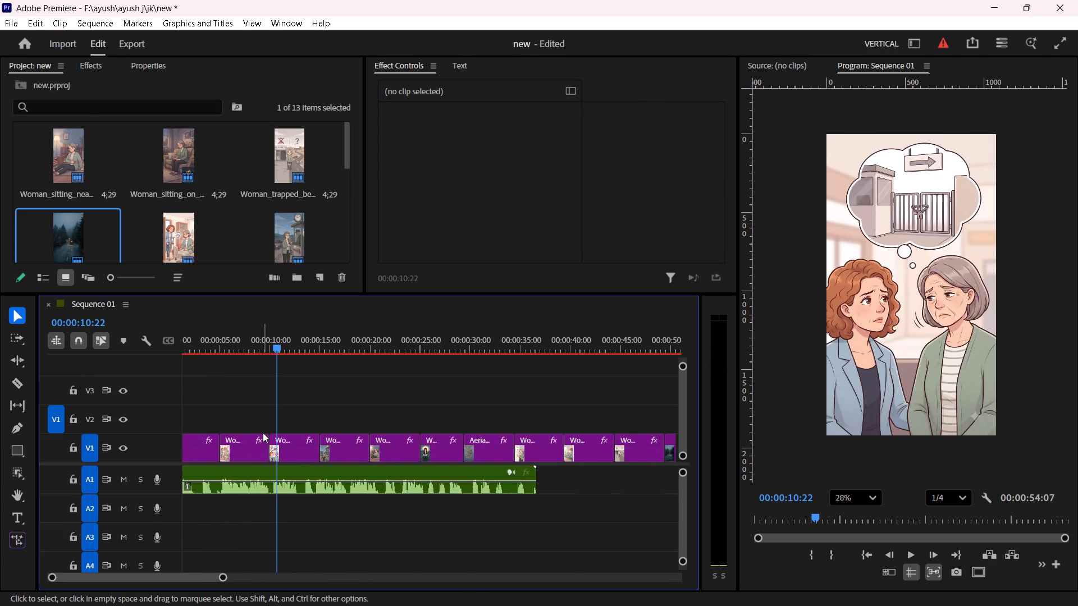
key(space)
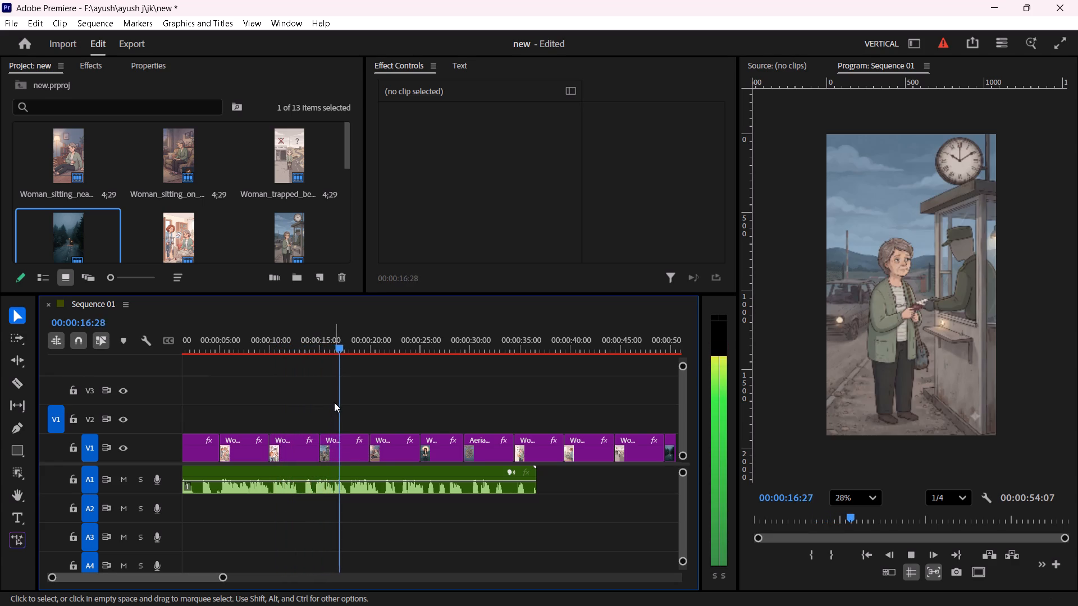
key(space)
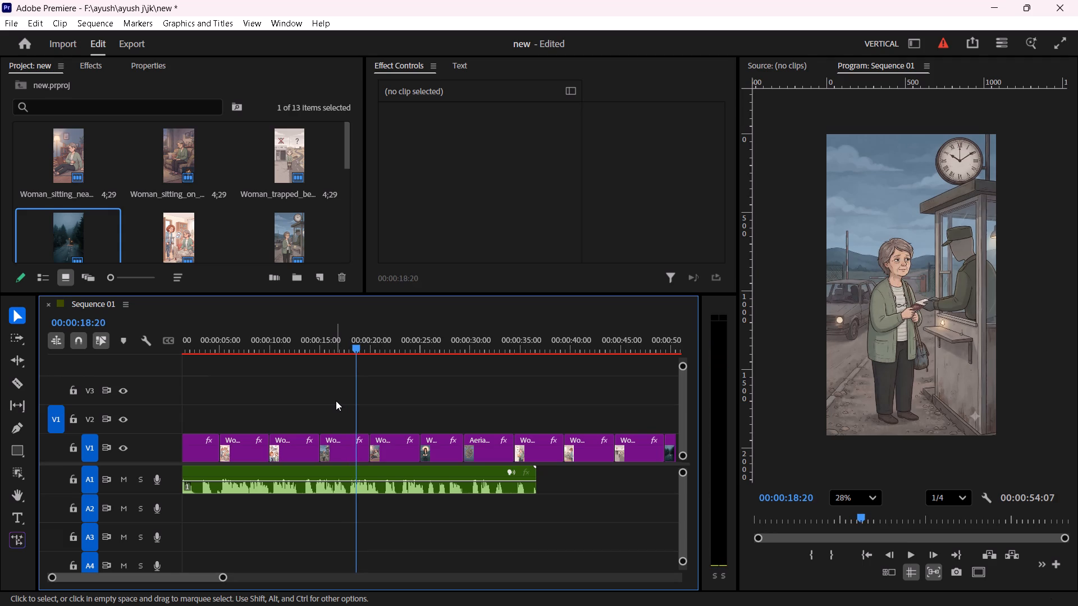
key(space)
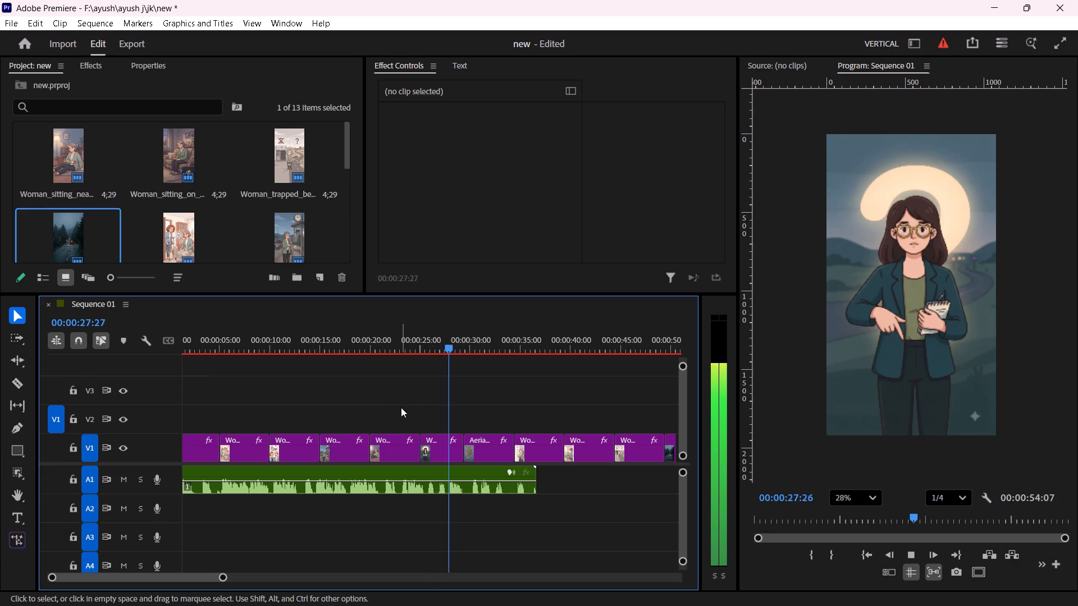
key(space)
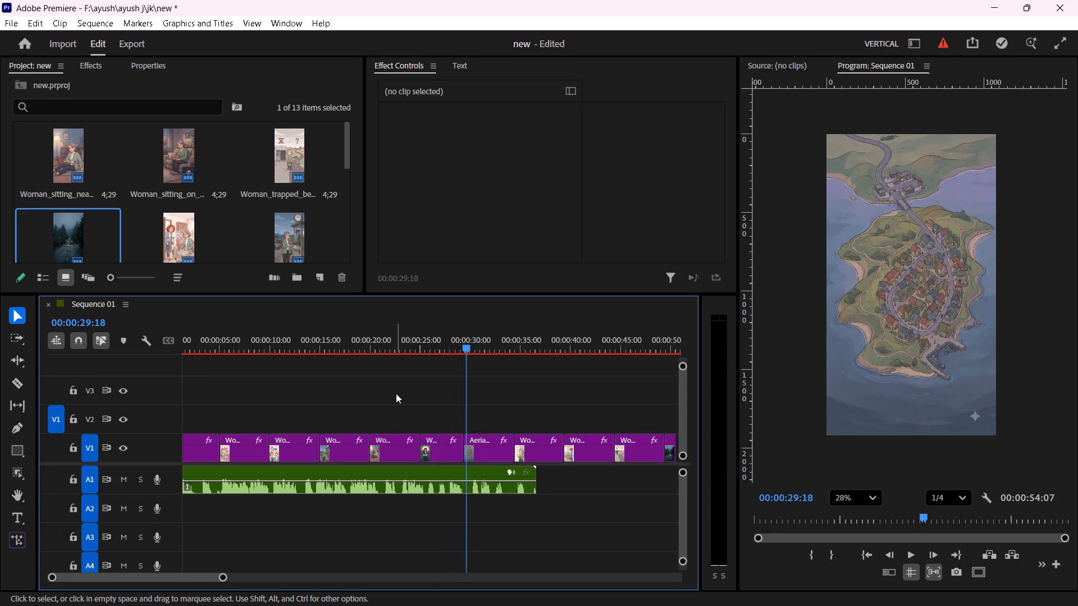
click(396, 393)
alt+scroll(280, 380, down, 5)
key(space)
key(space)
key(space)
key(space)
key(space)
key(space)
drag(228, 395, 307, 393)
scroll(255, 413, up, 15)
key(space)
scroll(263, 403, up, 3)
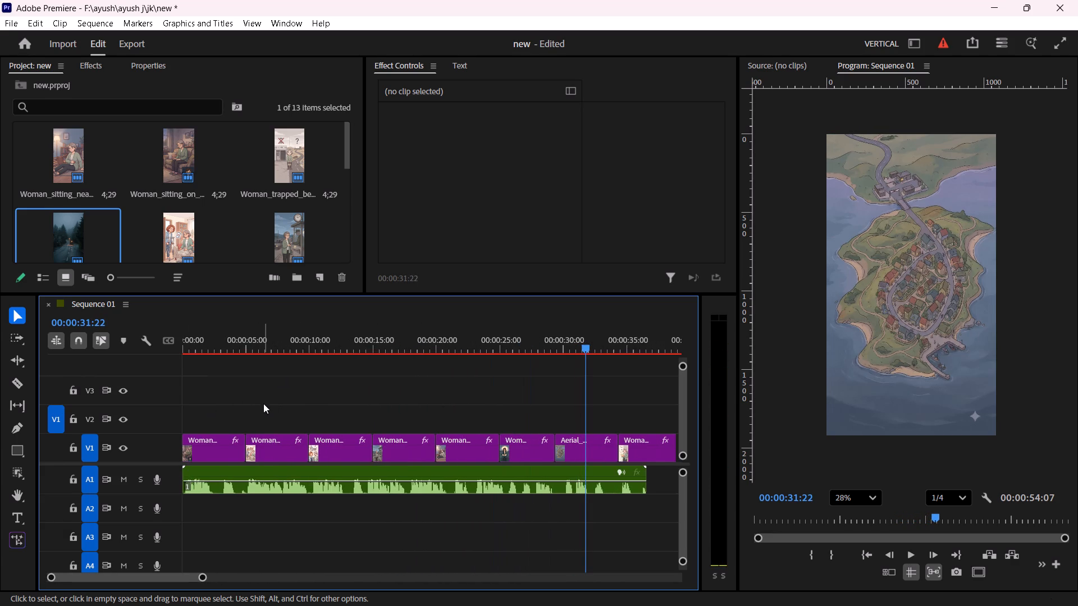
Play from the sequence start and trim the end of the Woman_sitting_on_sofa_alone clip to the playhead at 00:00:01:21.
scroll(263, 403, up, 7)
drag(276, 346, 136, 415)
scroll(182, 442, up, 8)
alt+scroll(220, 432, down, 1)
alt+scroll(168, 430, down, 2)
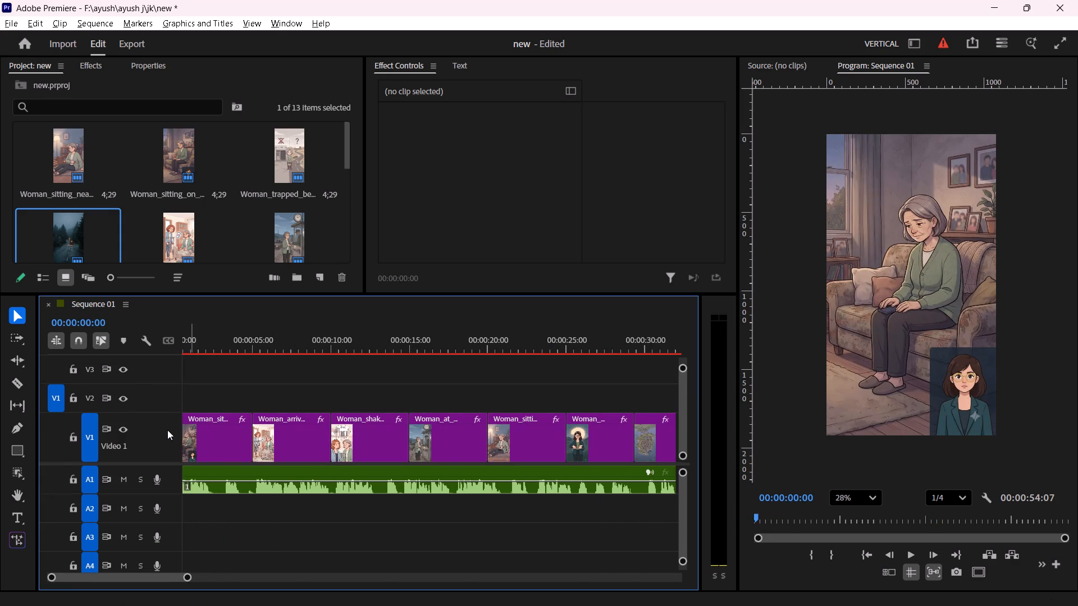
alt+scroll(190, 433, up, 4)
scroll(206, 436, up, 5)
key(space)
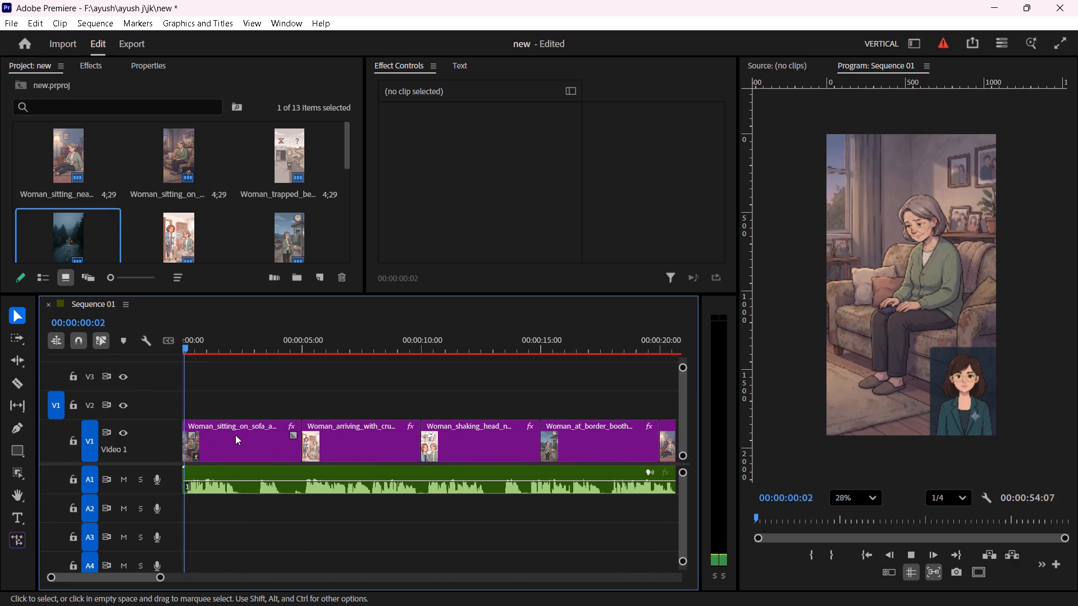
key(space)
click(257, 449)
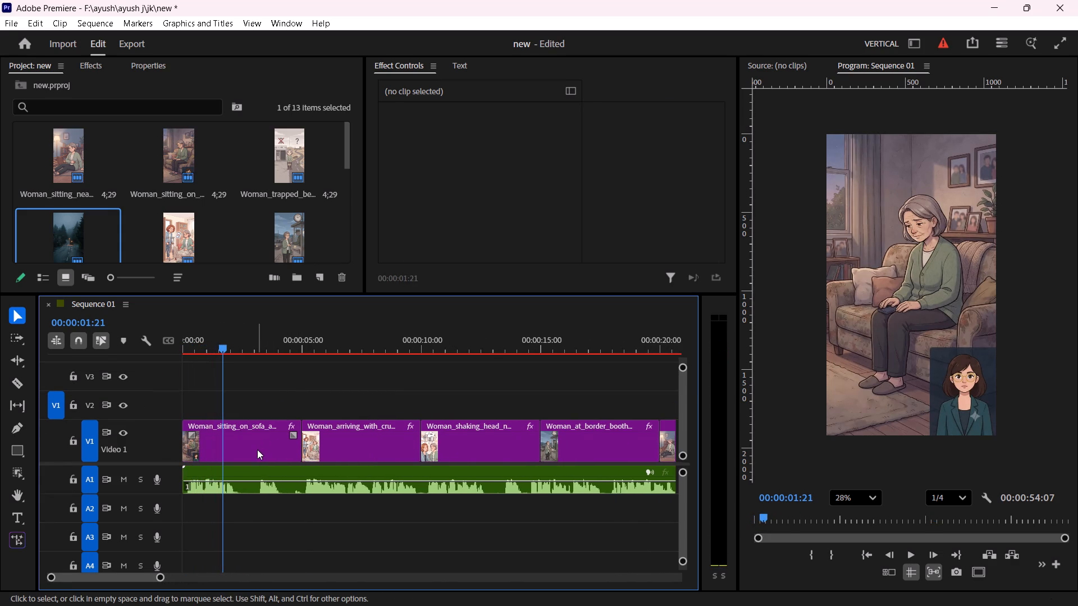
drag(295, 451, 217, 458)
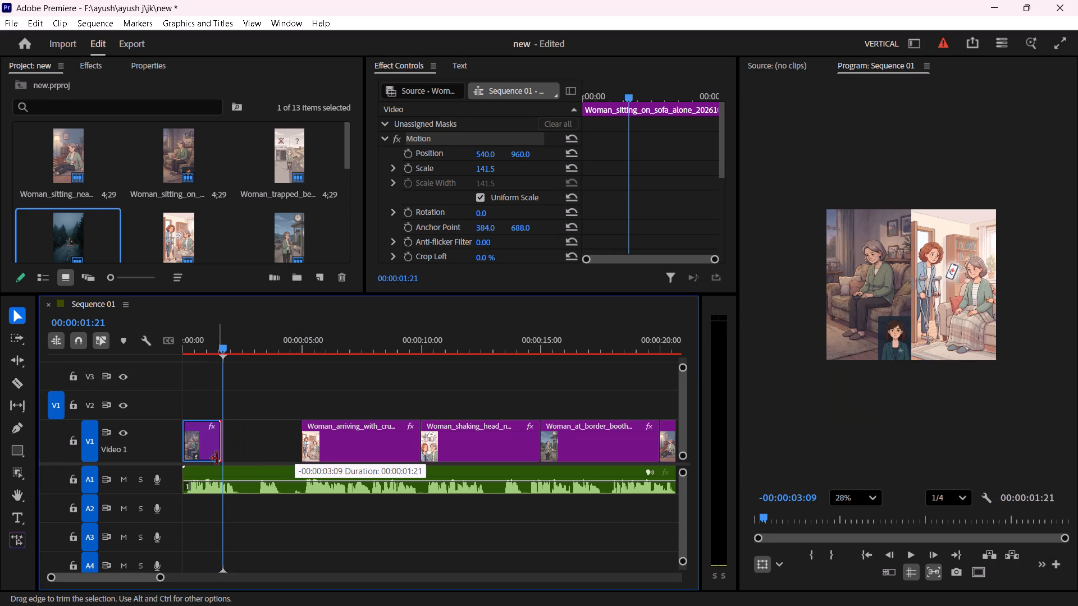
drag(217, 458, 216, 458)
Replay the opening and trim the end of the Woman_sitting_on_sofa_alone clip further, to a duration of about 00:00:01:07.
drag(205, 343, 171, 356)
key(space)
key(space)
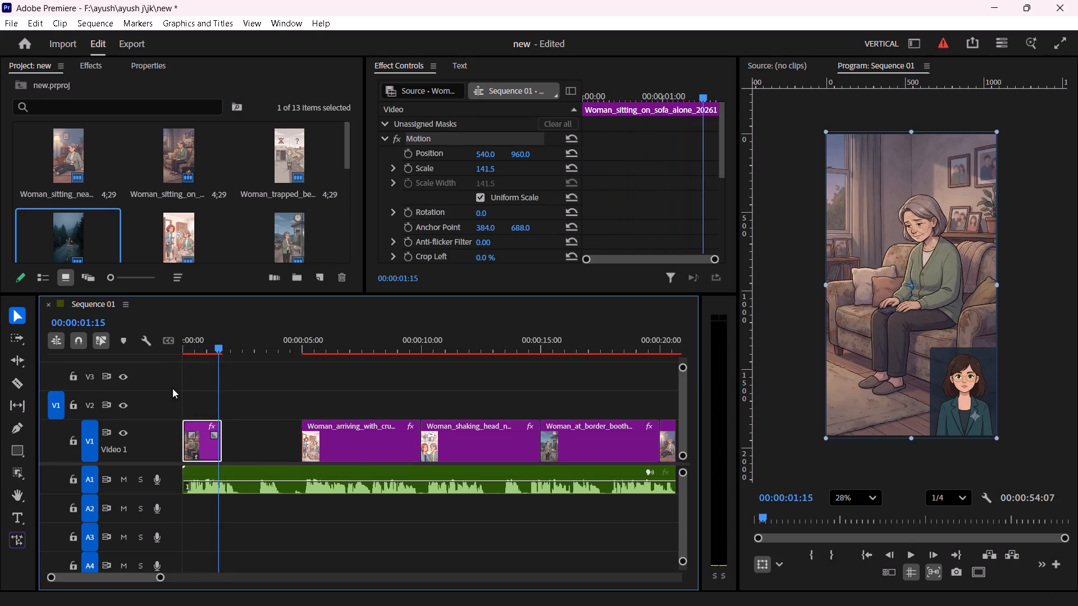
alt+scroll(172, 399, up, 15)
alt+scroll(161, 434, down, 1)
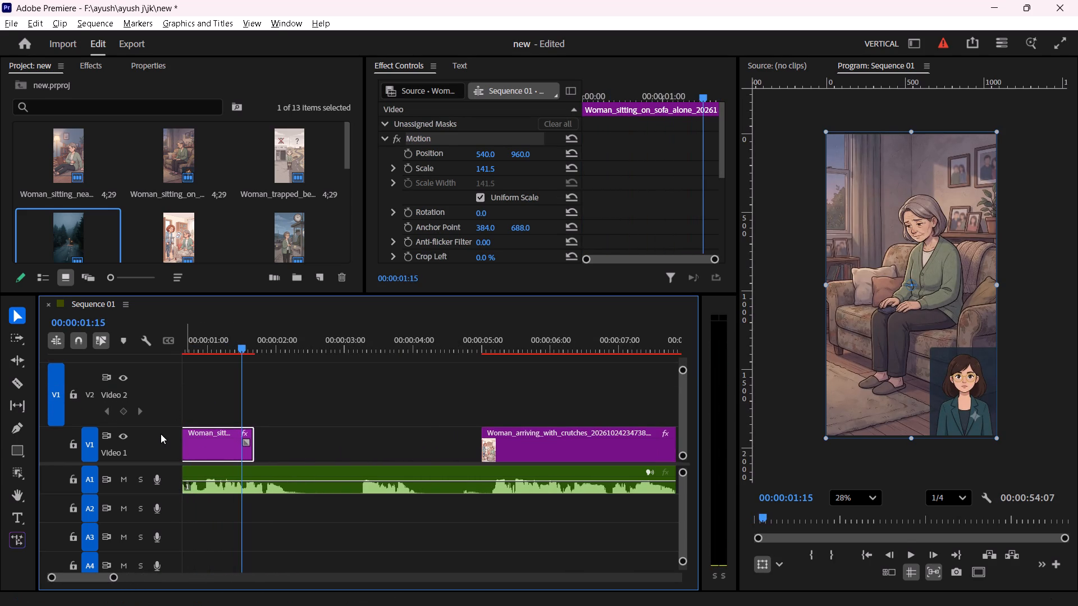
alt+scroll(214, 439, up, 9)
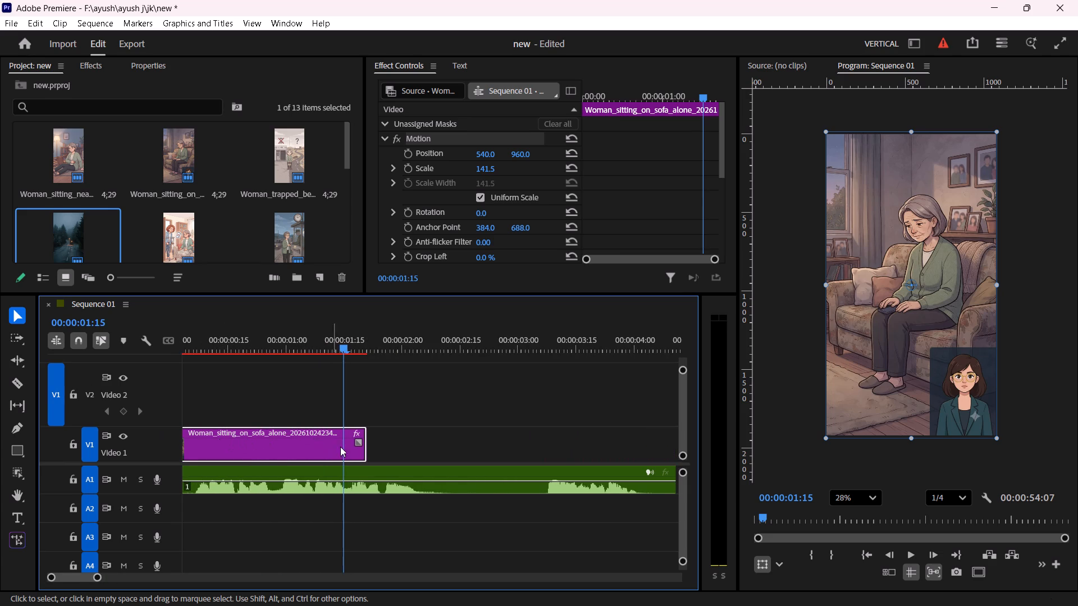
drag(367, 448, 312, 457)
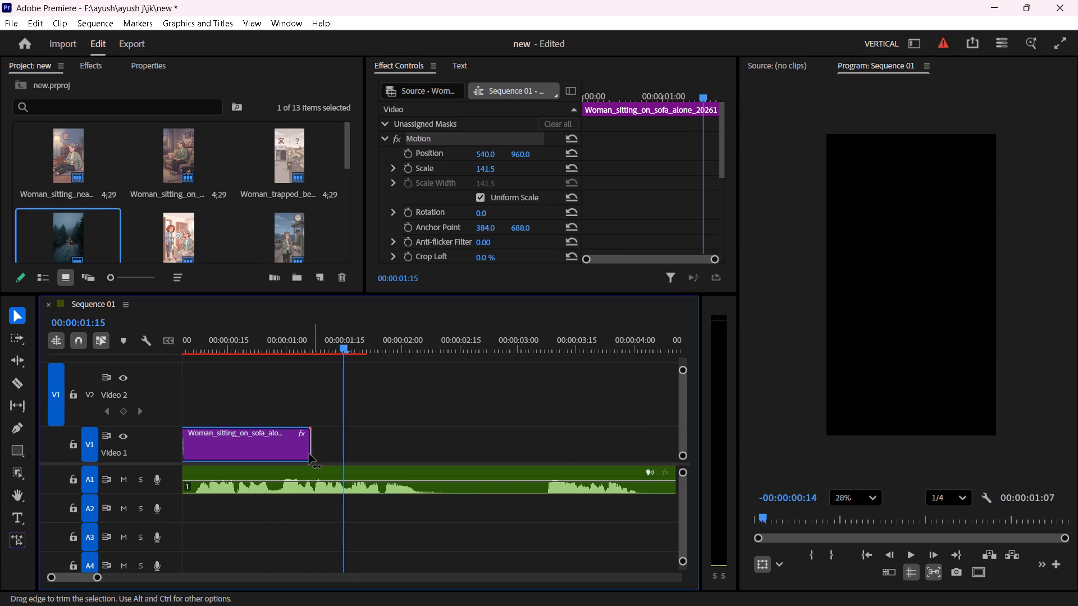
Play the trimmed opening clip from the sequence start to check its length against the first words of the voice-over.
drag(263, 348, 124, 377)
key(space)
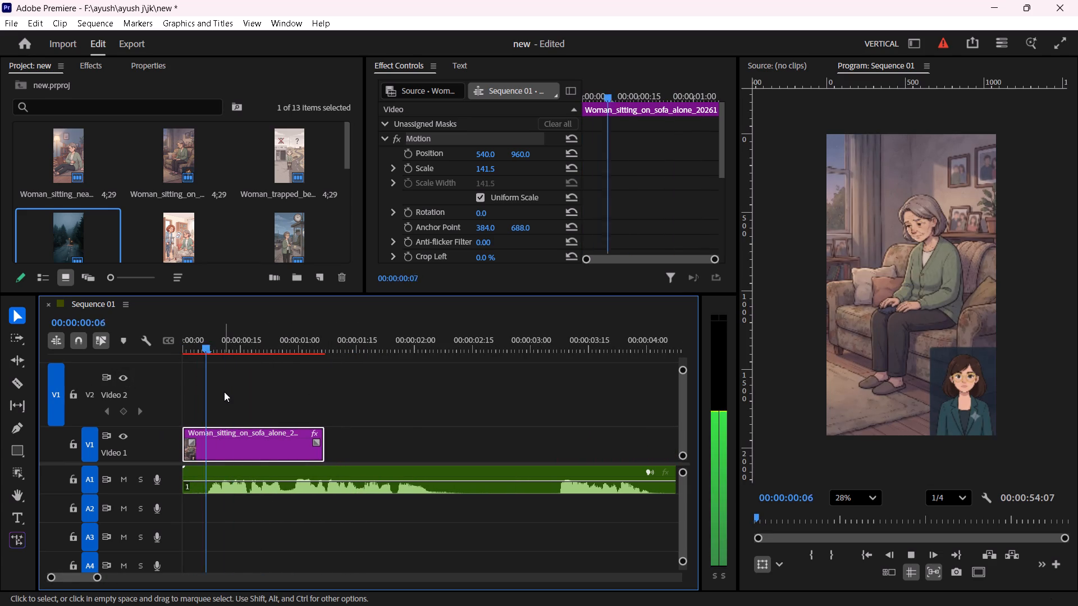
key(space)
click(276, 446)
click(259, 408)
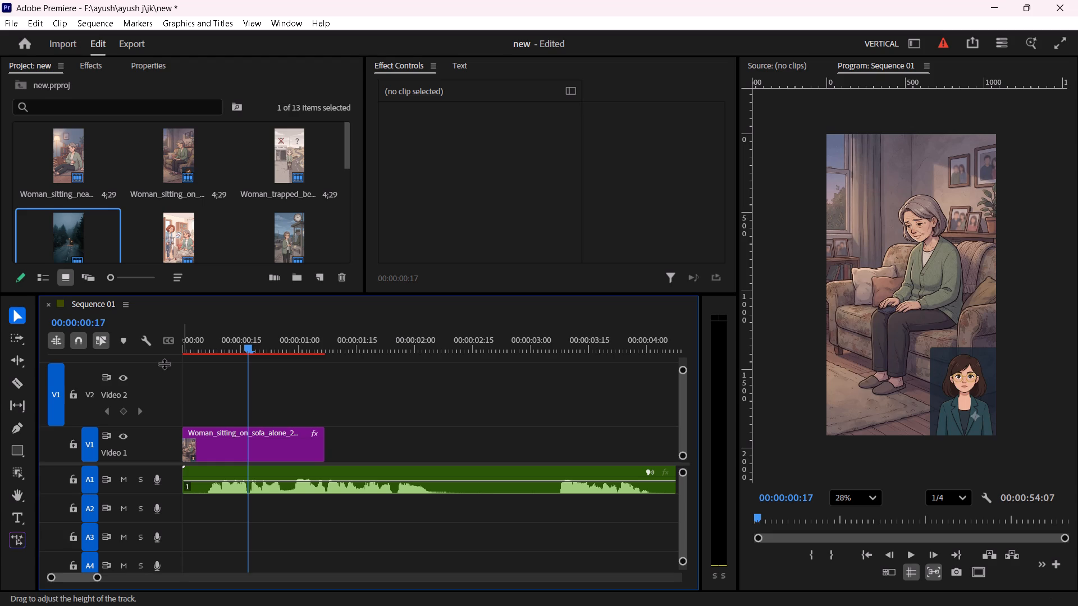
drag(164, 364, 164, 389)
Switch to the Oct 24 - 23_20 image folder in File Explorer.
key(alt+Tab)
key(alt+Tab)
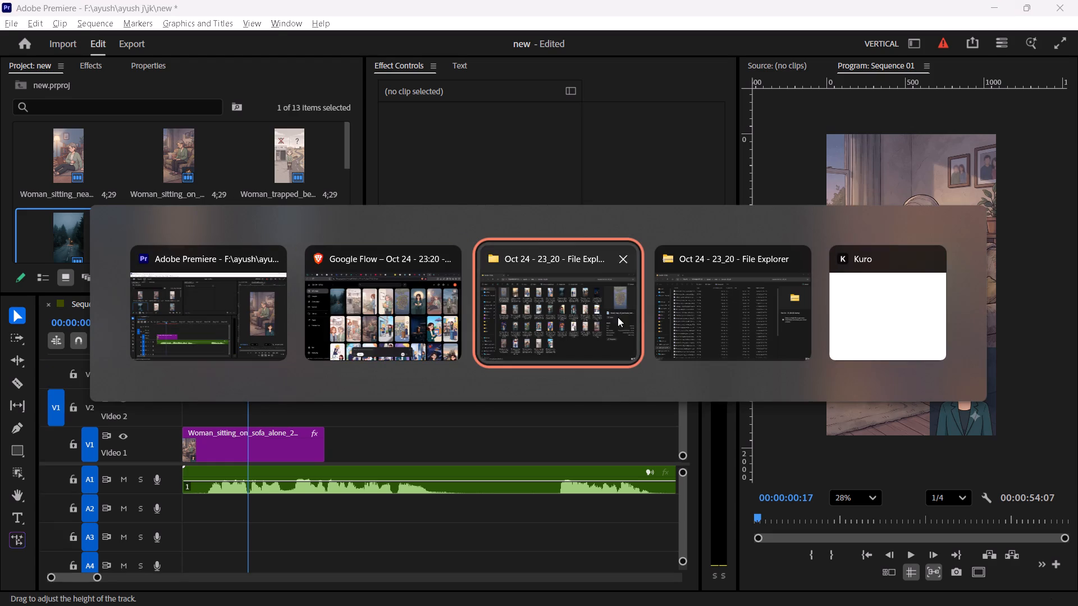
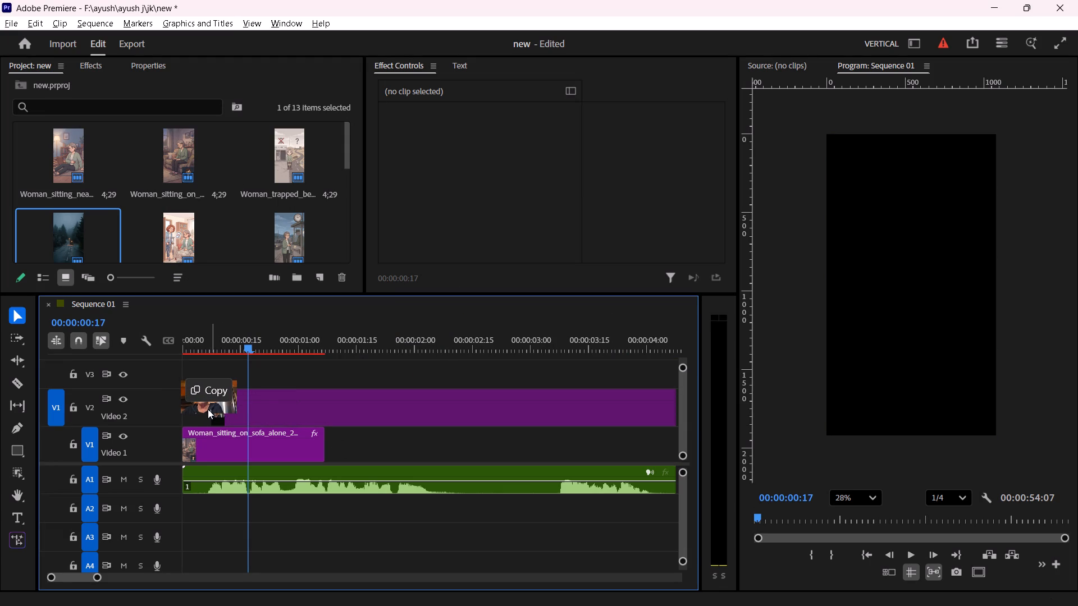
Add the Screenshot 2026-10-24 234342.png photo from the image folder to Video 2 over the opening clip, starting about 8 frames in.
drag(208, 409, 180, 416)
alt+scroll(282, 414, down, 3)
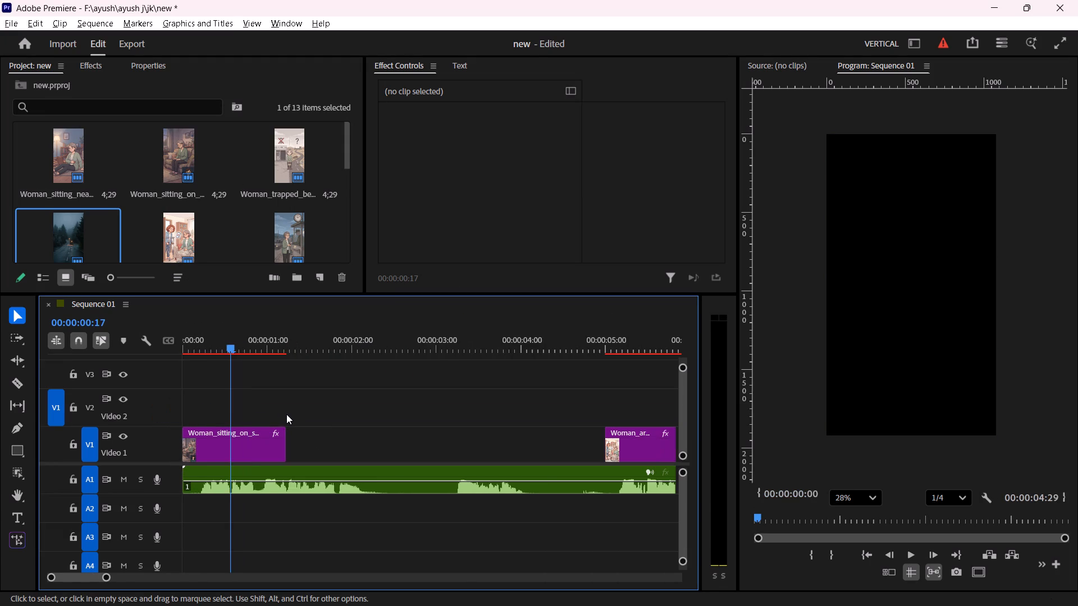
alt+scroll(290, 415, down, 4)
alt+scroll(291, 415, up, 20)
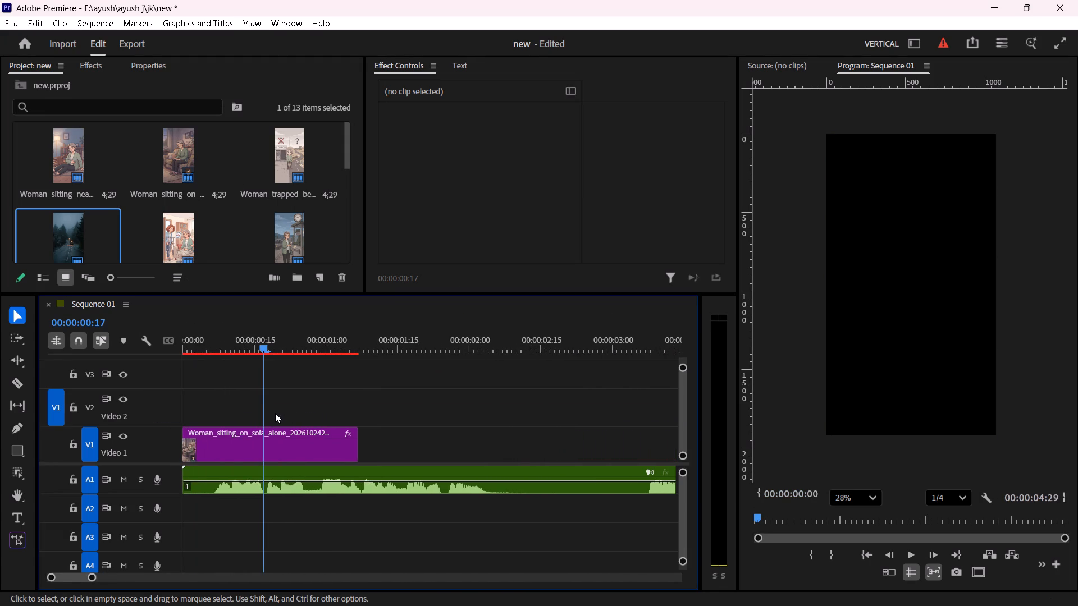
alt+scroll(275, 413, up, 3)
key(alt+Tab)
drag(413, 166, 301, 434)
key(alt+Tab)
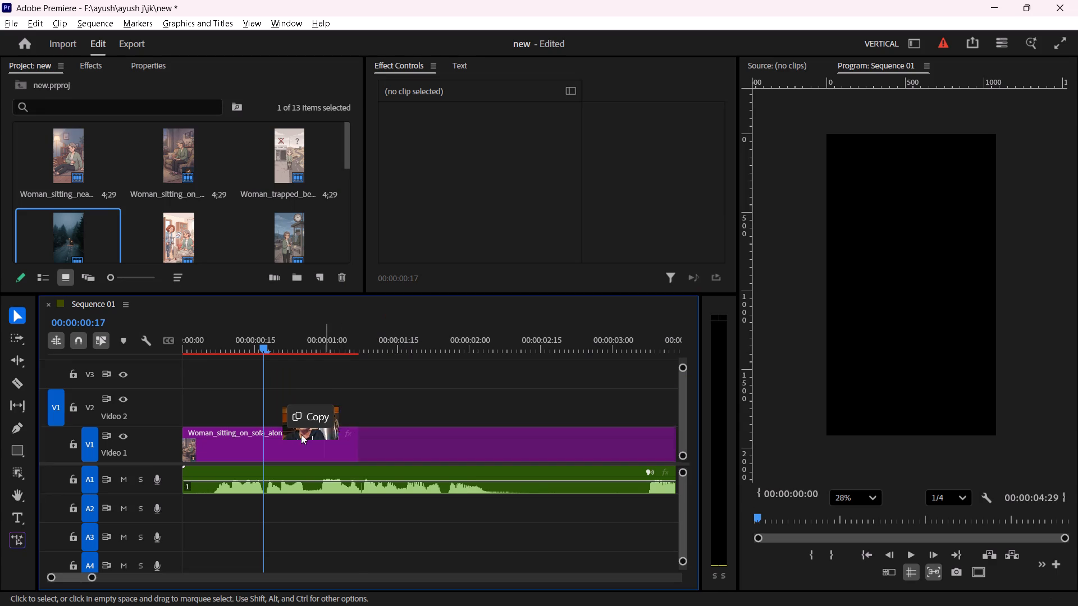
drag(301, 434, 221, 408)
click(322, 403)
Trim the end of the Screenshot 2026-10-24 234342.png overlay to line up with the end of the Woman_sitting_on_sofa_alone clip.
alt+scroll(383, 396, down, 4)
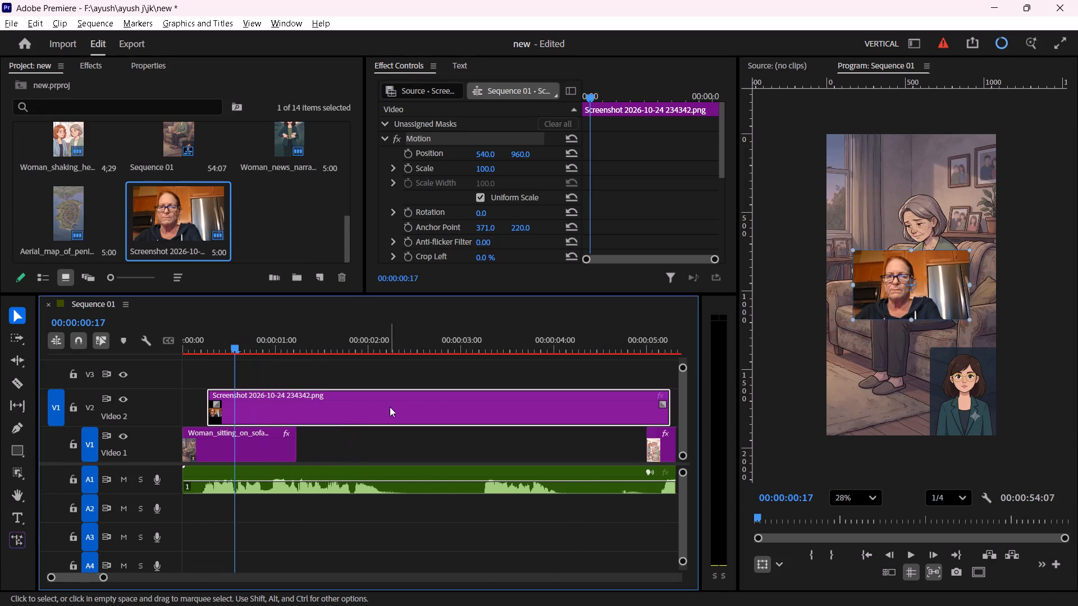
alt+scroll(390, 407, down, 4)
drag(504, 394, 254, 385)
alt+scroll(238, 392, up, 16)
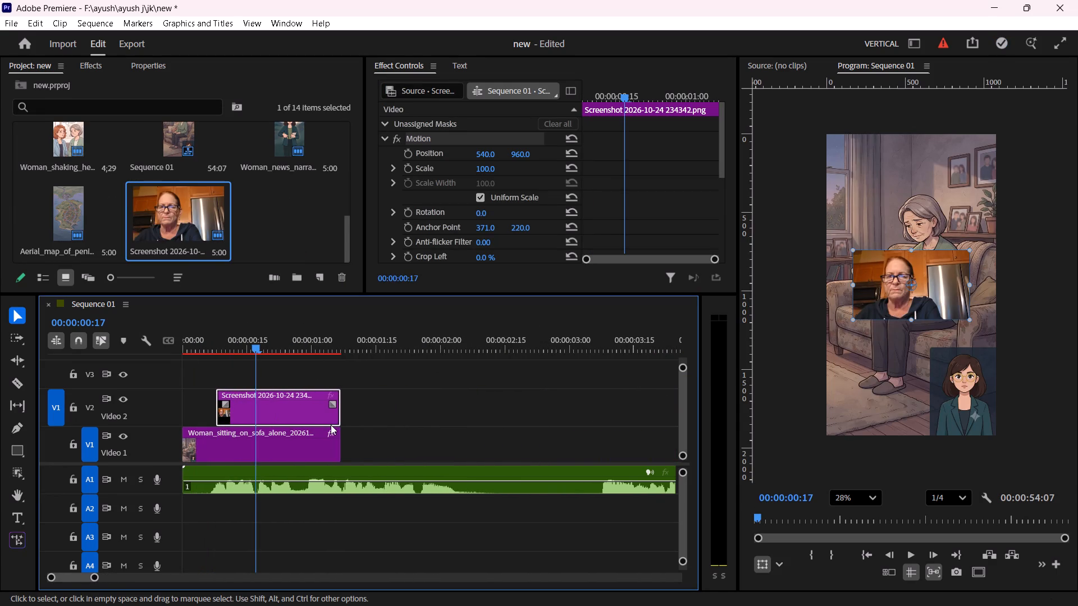
Scale the Screenshot 2026-10-24 234342.png overlay to 128.4 and place it horizontally centred in the frame, just above the presenter inset.
click(303, 412)
click(902, 277)
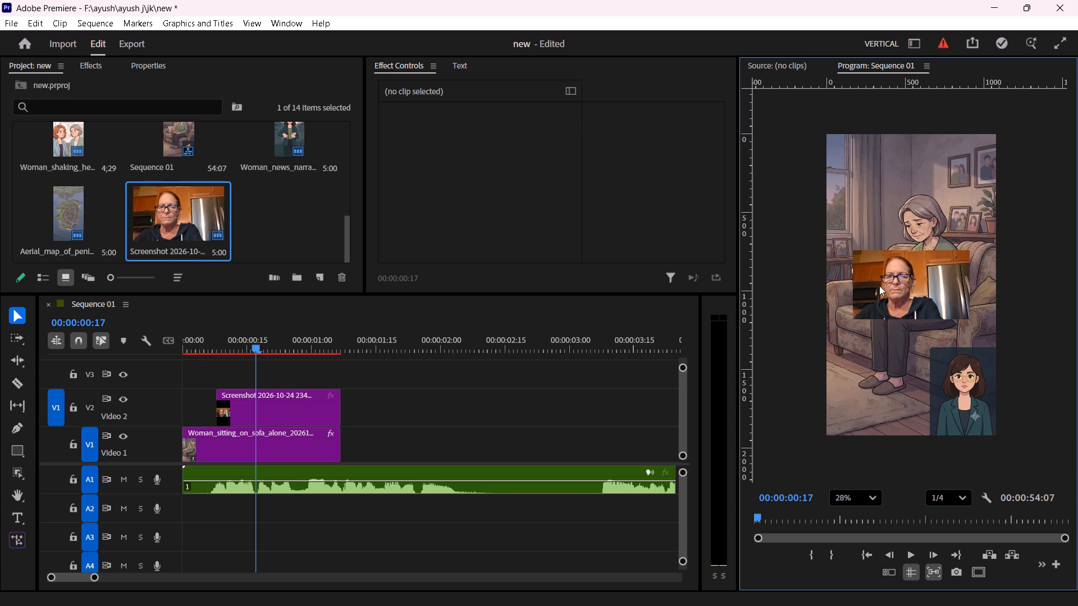
click(305, 405)
drag(890, 292, 888, 213)
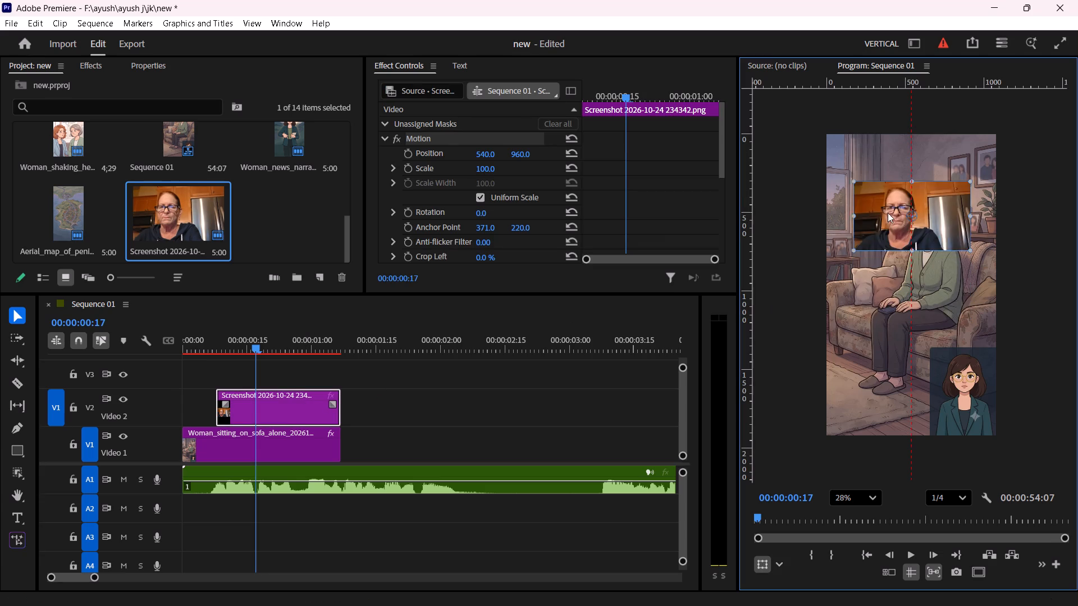
drag(888, 213, 899, 246)
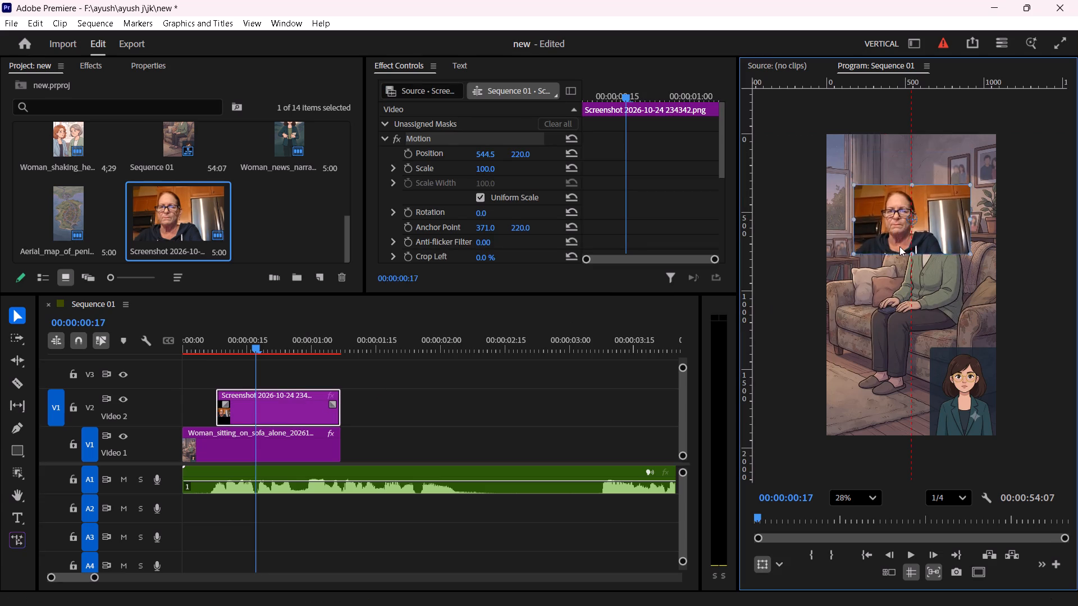
drag(899, 246, 907, 302)
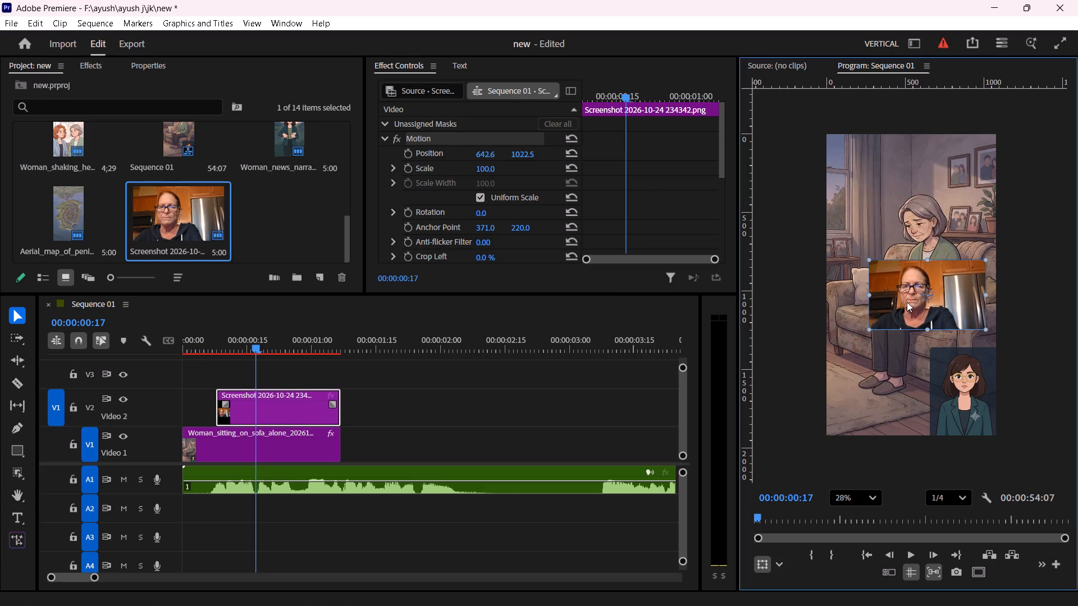
drag(907, 302, 907, 302)
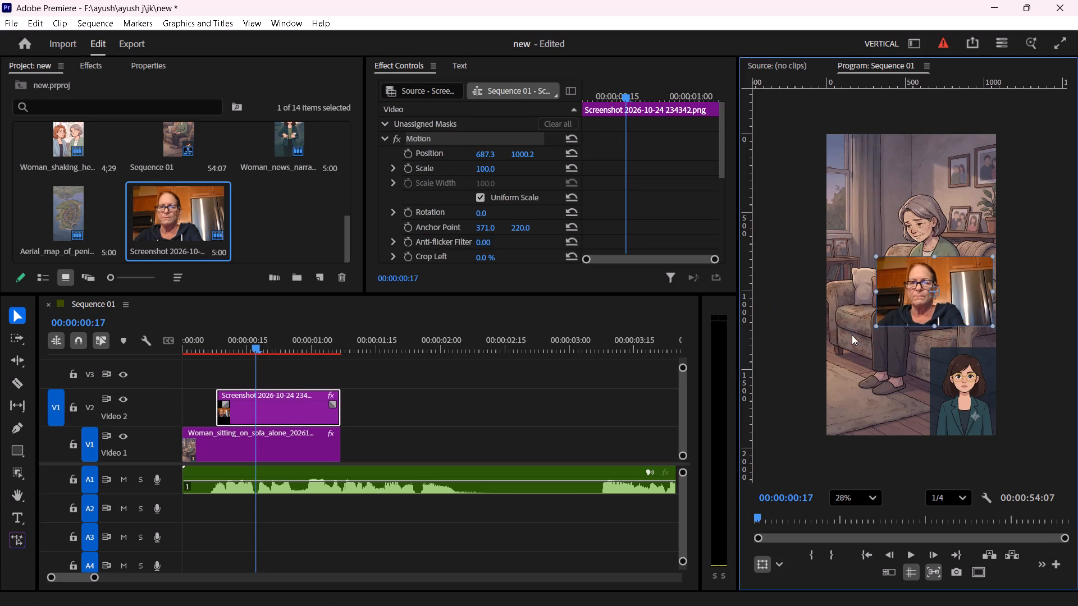
drag(876, 326, 844, 348)
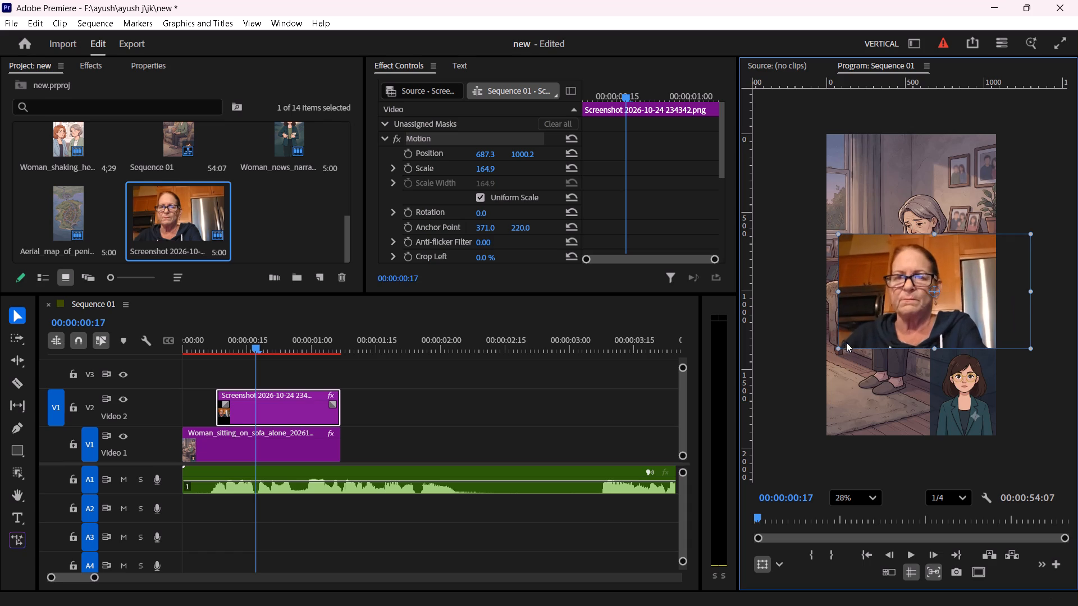
drag(1031, 234, 992, 246)
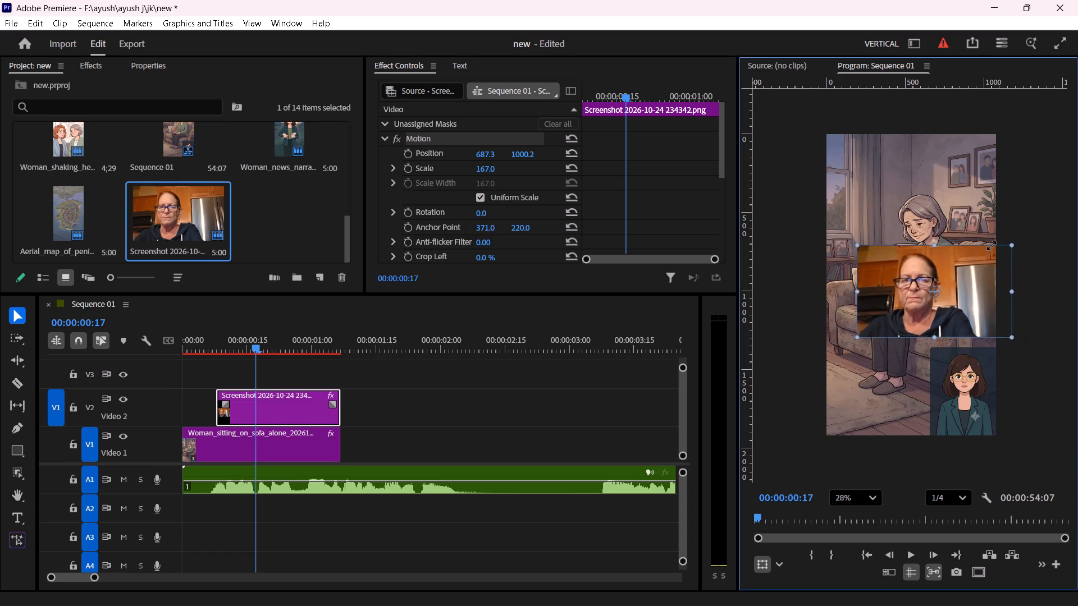
drag(992, 246, 990, 246)
drag(977, 270, 945, 330)
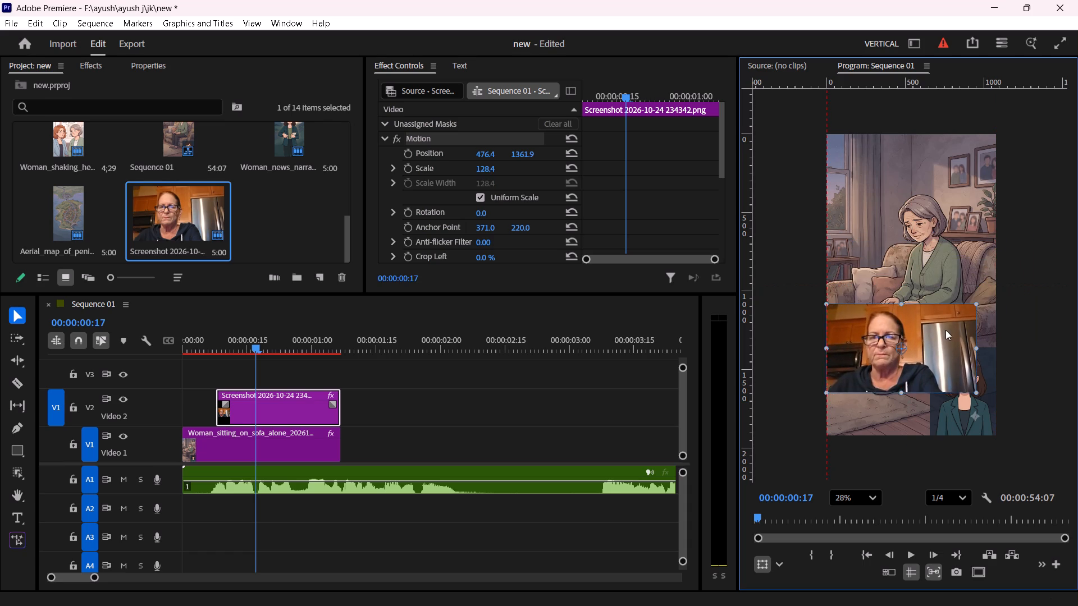
drag(945, 330, 952, 327)
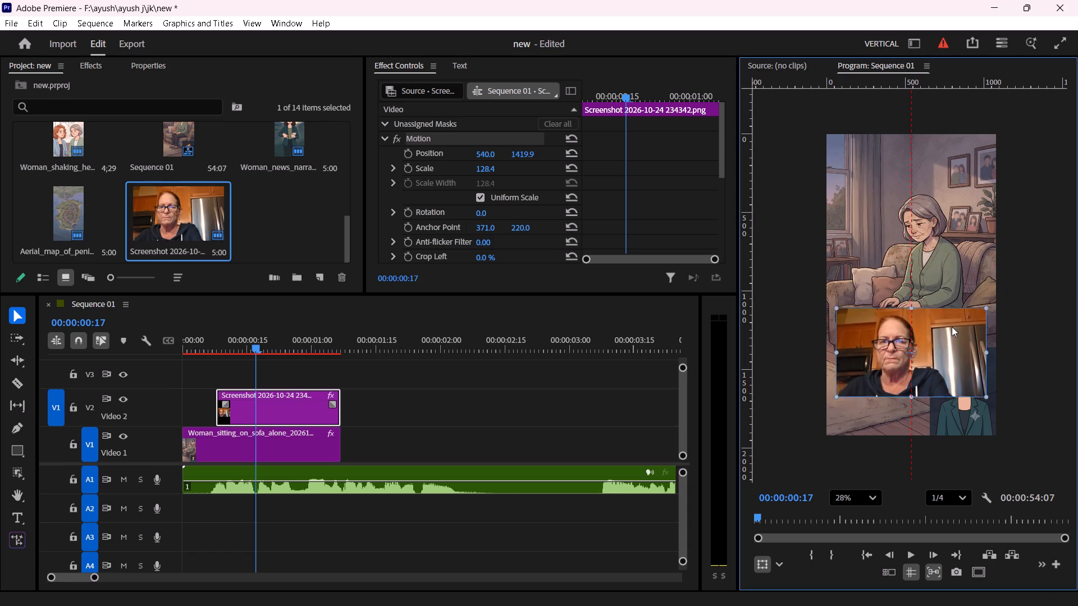
drag(952, 327, 953, 282)
click(503, 420)
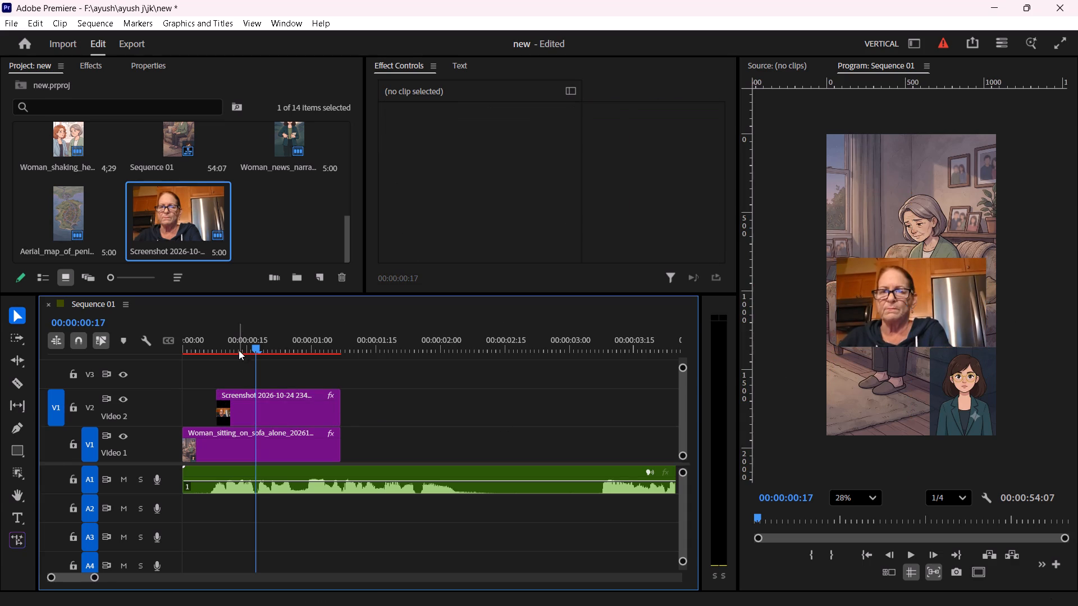
Play the opening from the sequence start to check the photo overlay against the voice-over.
drag(237, 350, 174, 356)
key(space)
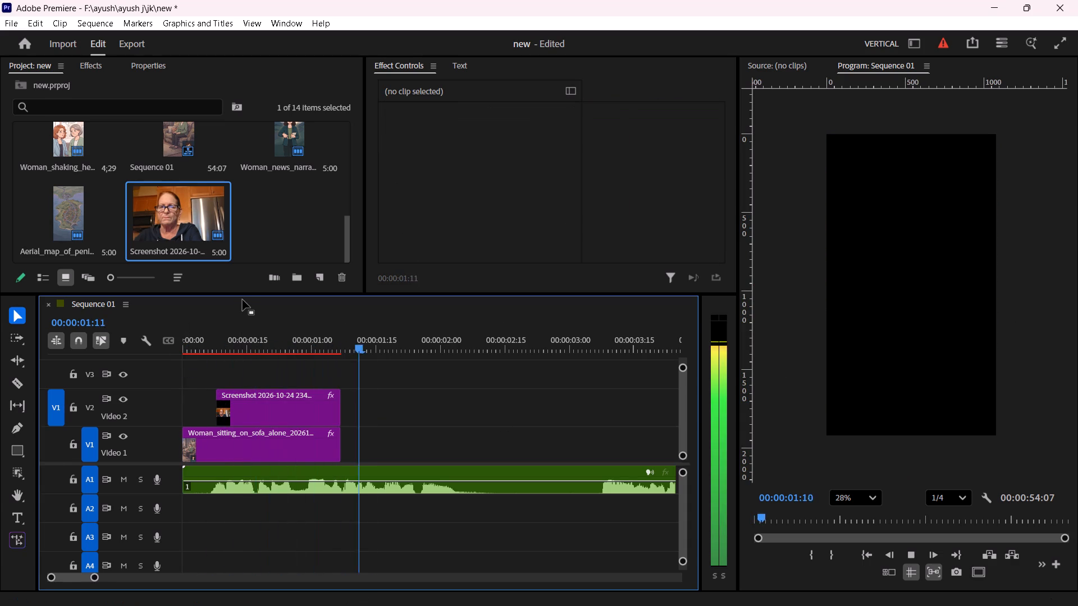
key(space)
Look through the Woman_arriving_with_crutches and Woman_shaking_head_no images along the sequence.
alt+scroll(410, 384, down, 12)
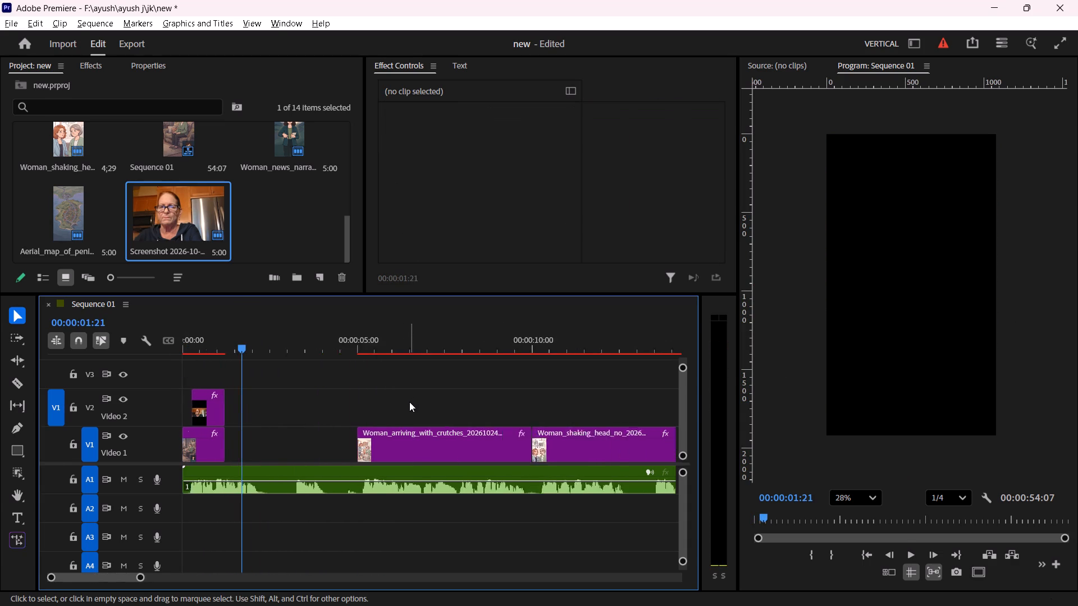
alt+scroll(409, 402, down, 2)
scroll(385, 377, down, 2)
drag(351, 345, 358, 344)
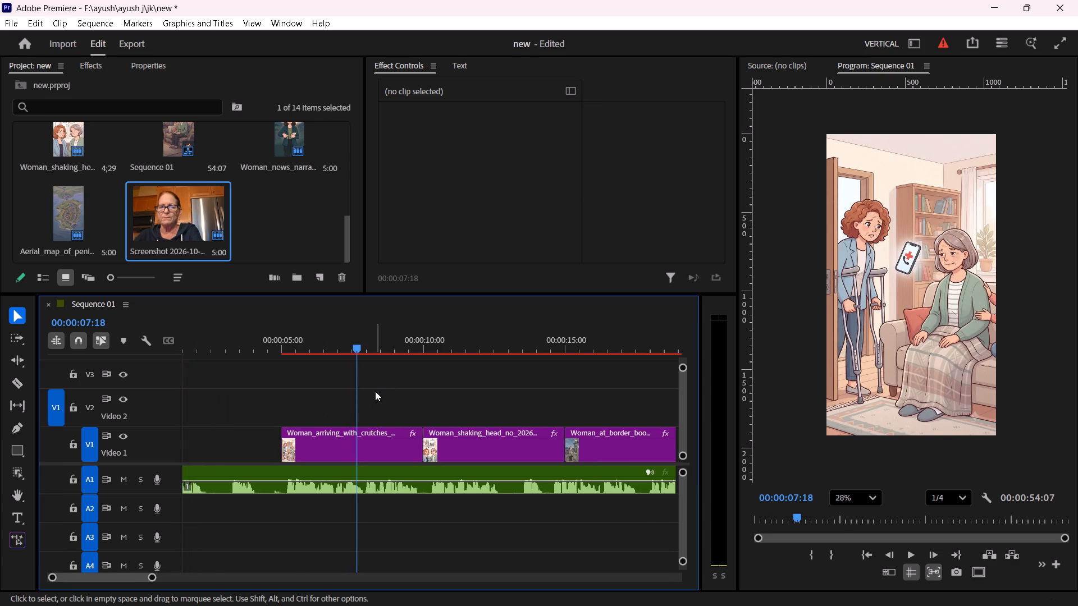
scroll(374, 391, down, 2)
drag(350, 355, 430, 339)
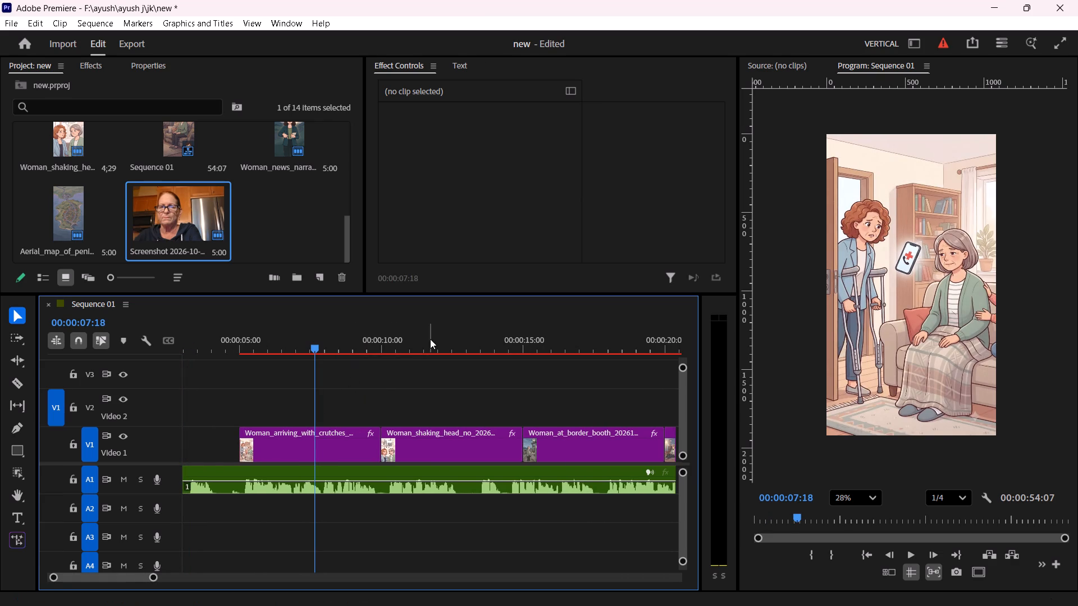
click(430, 339)
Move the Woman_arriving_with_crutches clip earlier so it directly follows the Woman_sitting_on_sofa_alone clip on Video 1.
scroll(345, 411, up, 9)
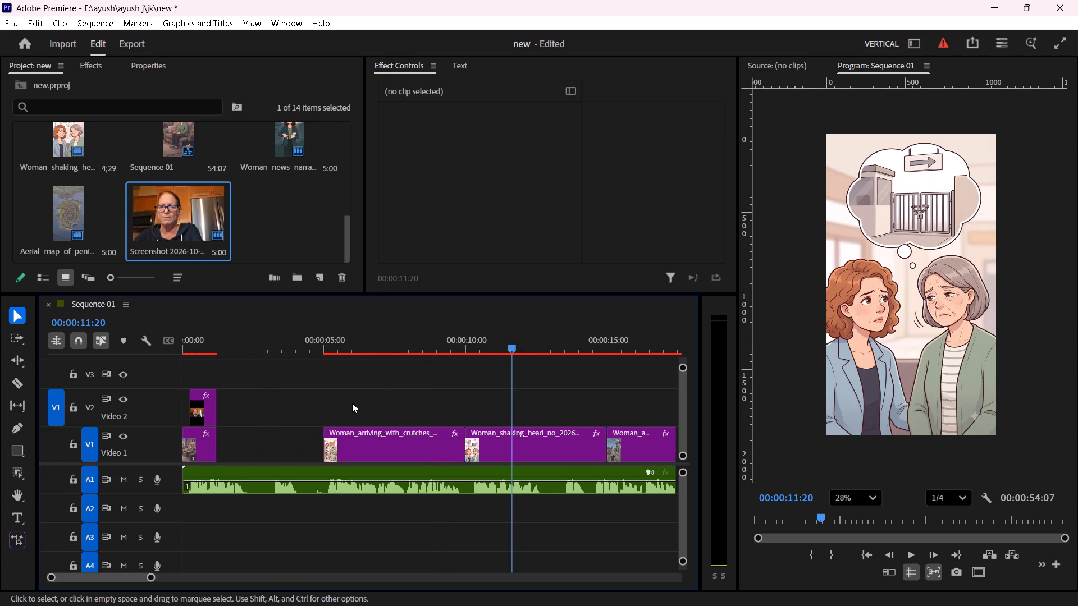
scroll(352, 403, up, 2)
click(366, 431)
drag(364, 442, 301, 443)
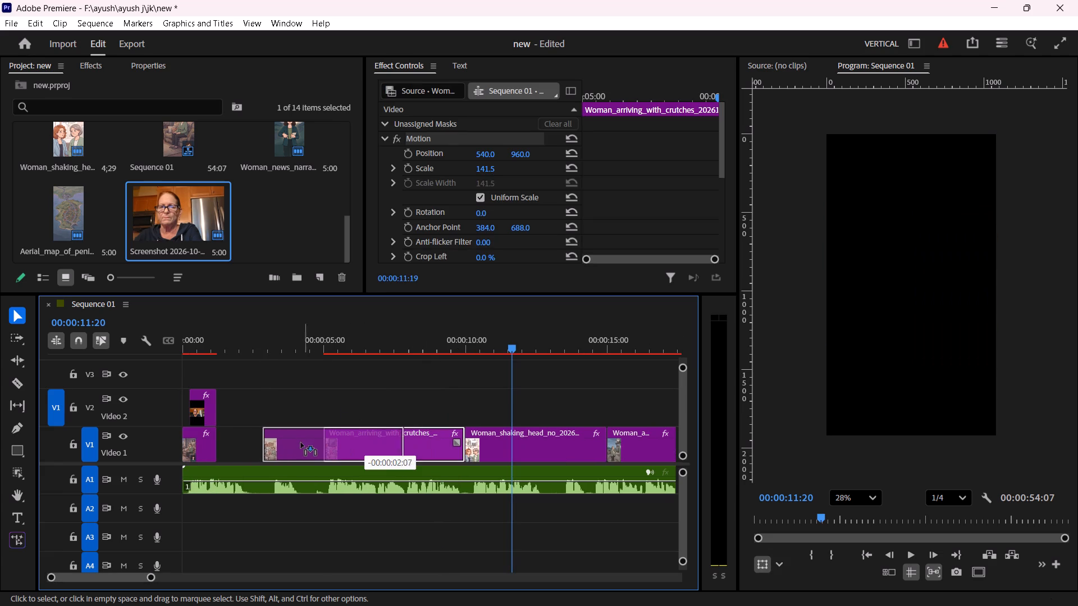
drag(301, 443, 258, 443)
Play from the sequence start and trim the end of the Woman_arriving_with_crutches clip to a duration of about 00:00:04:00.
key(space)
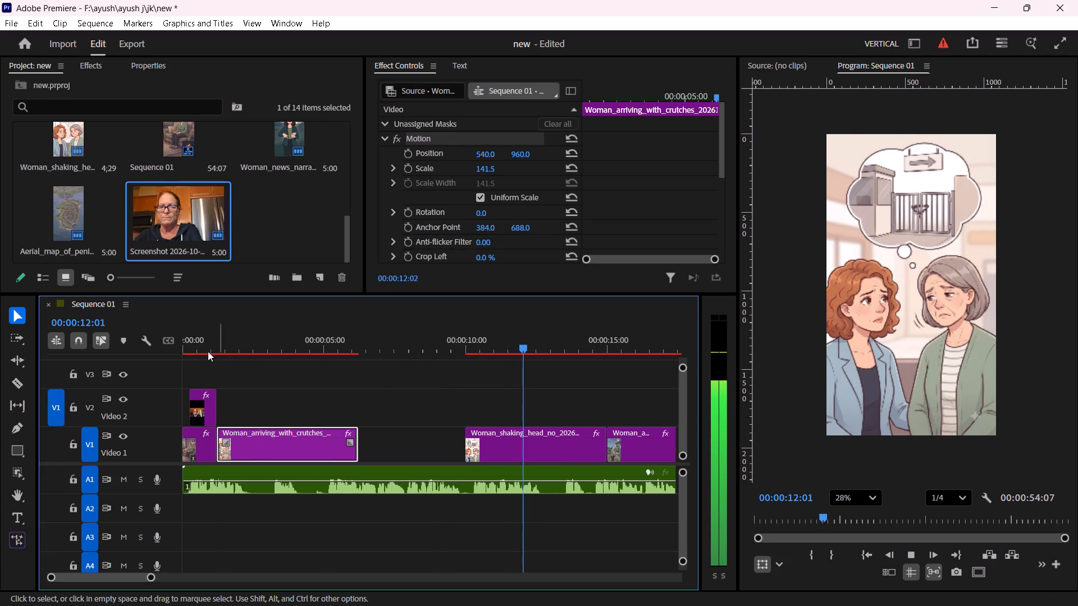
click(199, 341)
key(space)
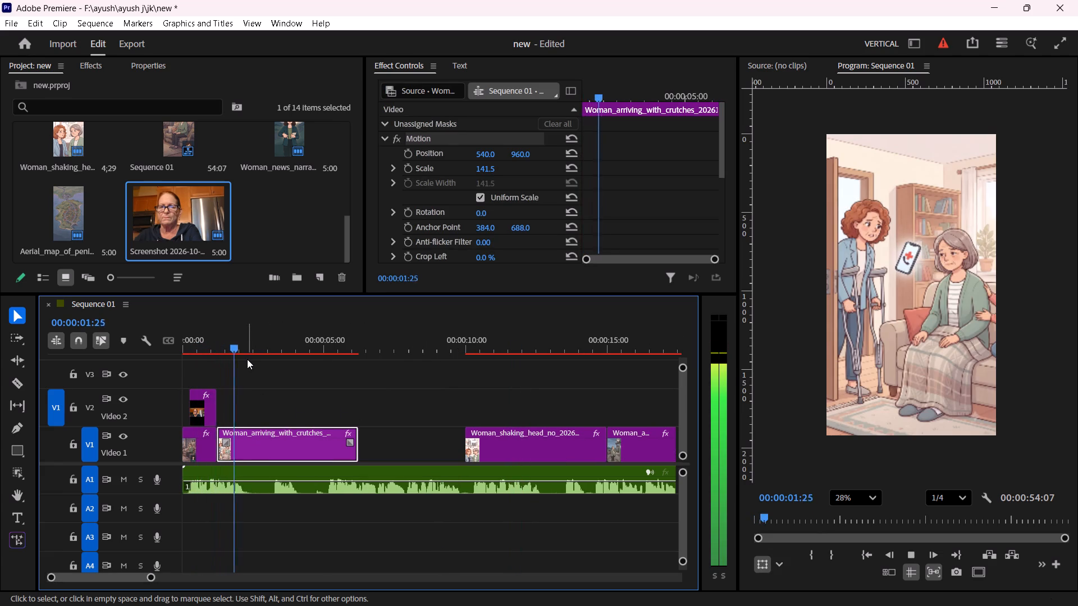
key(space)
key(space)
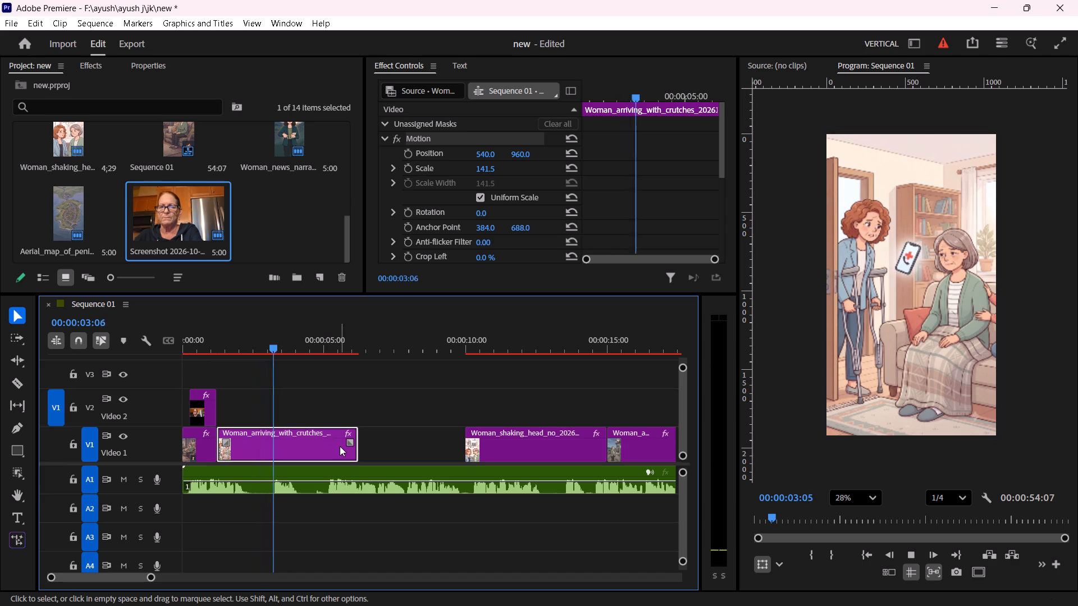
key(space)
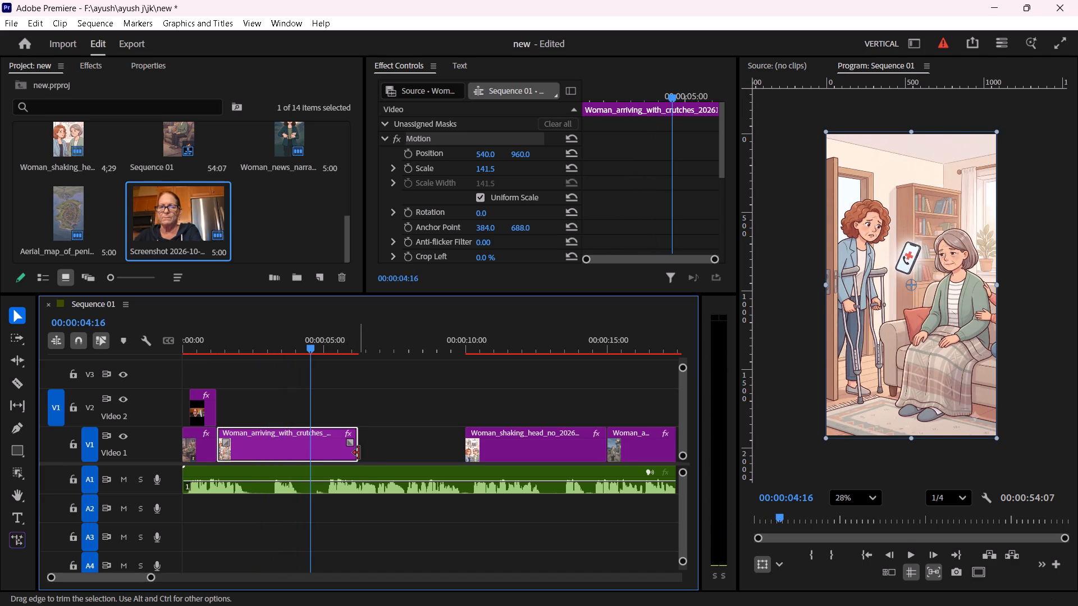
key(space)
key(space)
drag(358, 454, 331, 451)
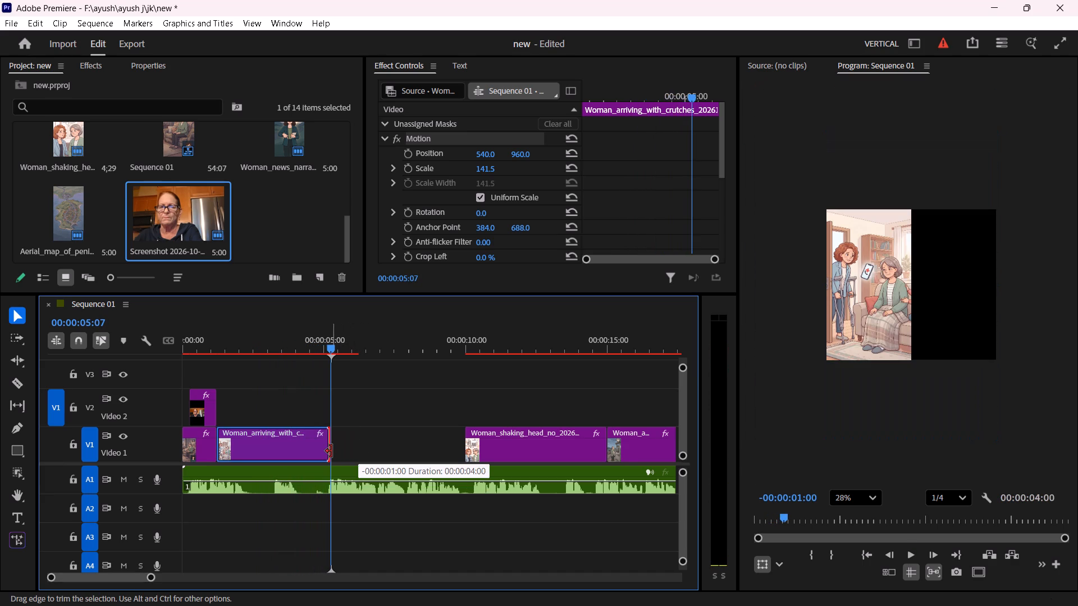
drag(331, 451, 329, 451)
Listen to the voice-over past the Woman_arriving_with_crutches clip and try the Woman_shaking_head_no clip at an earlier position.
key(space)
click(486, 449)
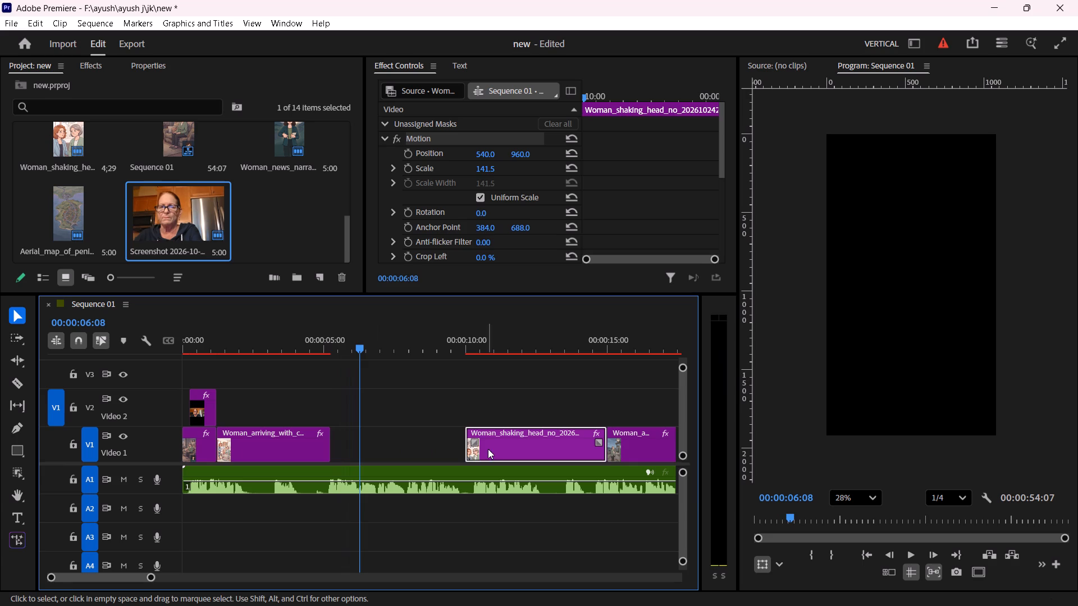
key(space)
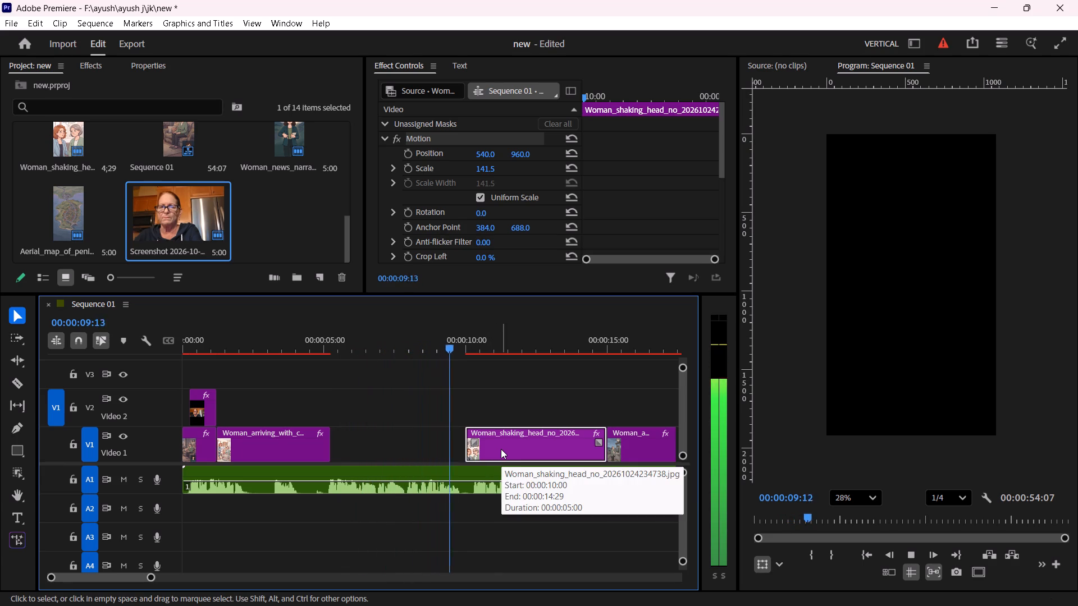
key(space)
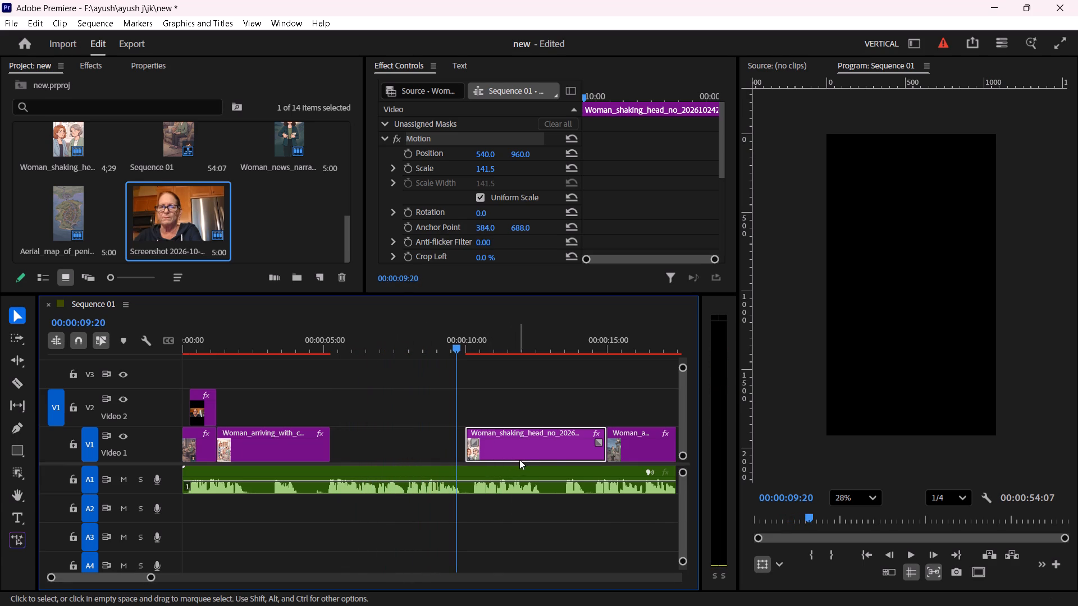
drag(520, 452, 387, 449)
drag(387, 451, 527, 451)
Put the Woman_arriving_with_crutches clip at the sequence start by first moving the Woman_sitting_on_sofa_alone clip into the gap behind it.
scroll(262, 447, up, 3)
click(193, 454)
drag(193, 454, 193, 455)
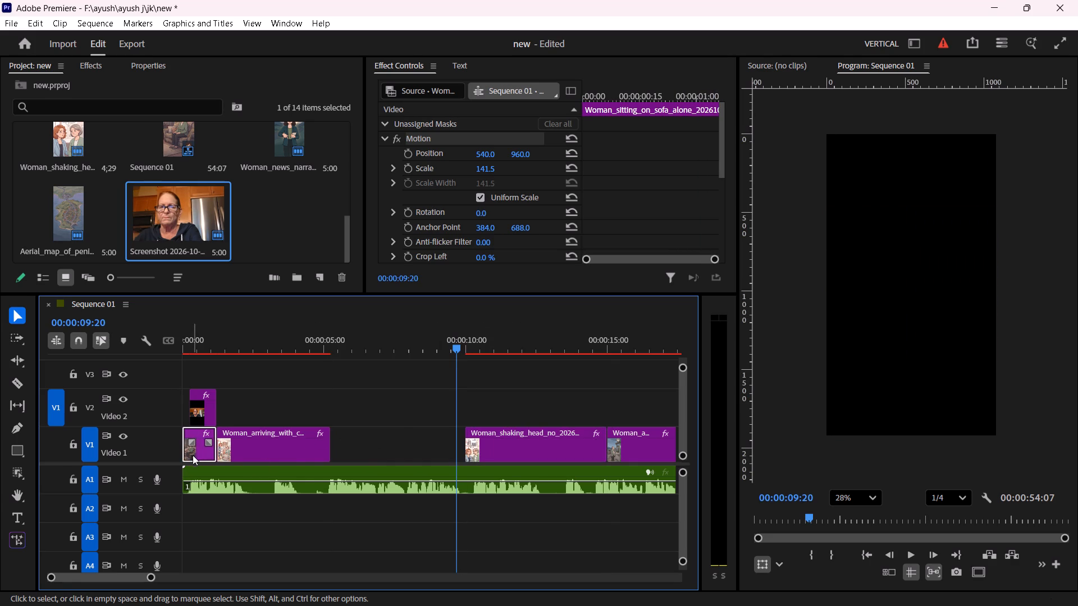
drag(193, 455, 384, 459)
drag(280, 461, 239, 463)
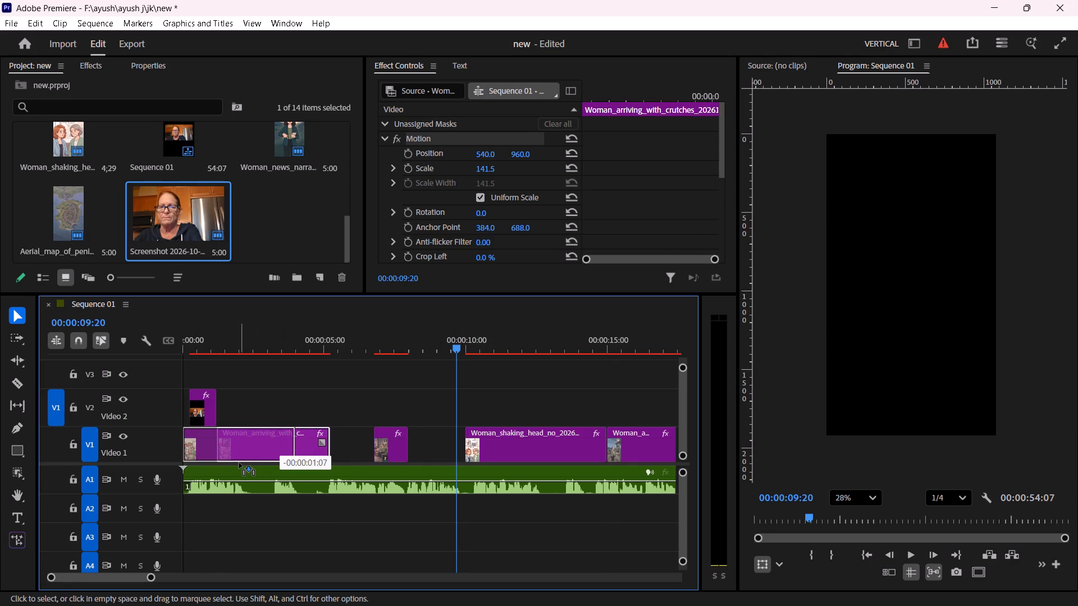
drag(239, 463, 232, 463)
Shorten the end of the Woman_arriving_with_crutches clip to about 2.7 seconds and extend the Woman_sitting_on_sofa_alone clip's start back to meet it.
drag(294, 457, 296, 456)
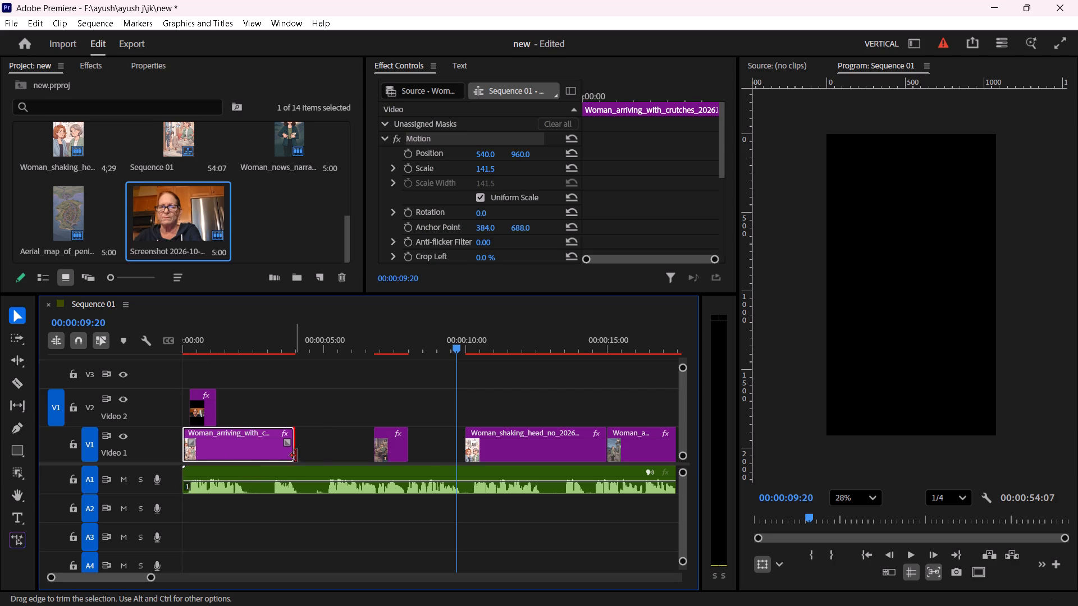
drag(296, 456, 258, 460)
drag(377, 454, 356, 454)
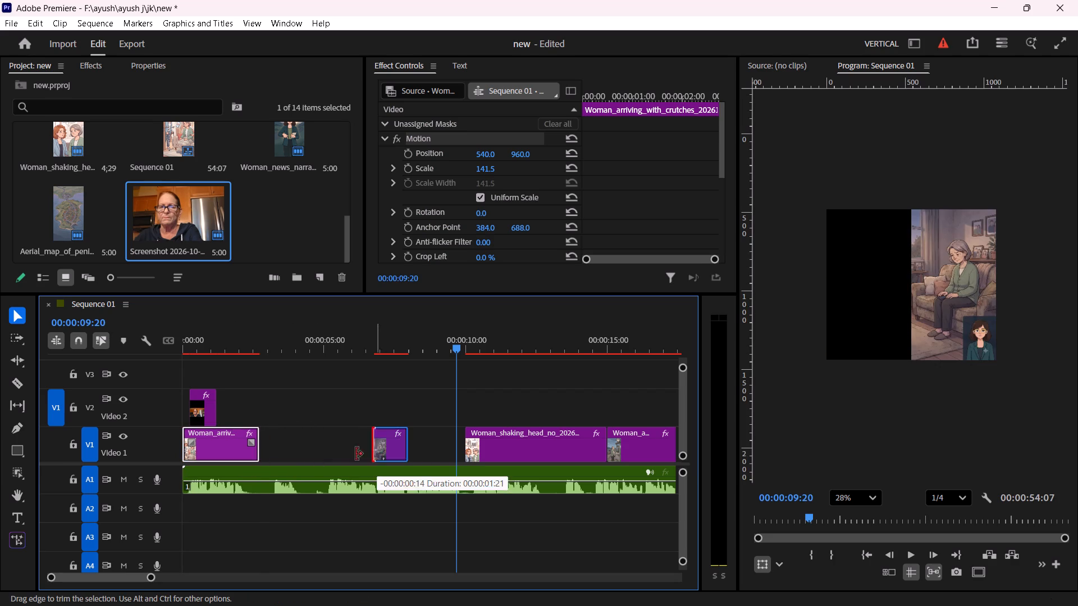
drag(356, 454, 258, 448)
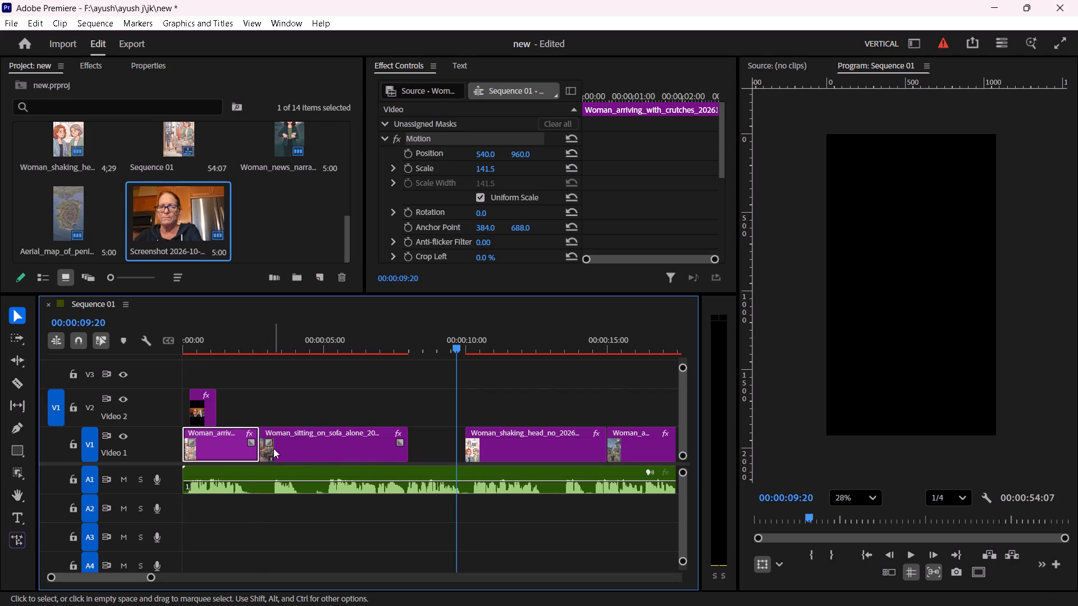
click(273, 448)
Play from the sequence start and shorten the end of the Woman_sitting_on_sofa_alone clip to about the 6.8-second mark.
drag(211, 351, 150, 357)
key(space)
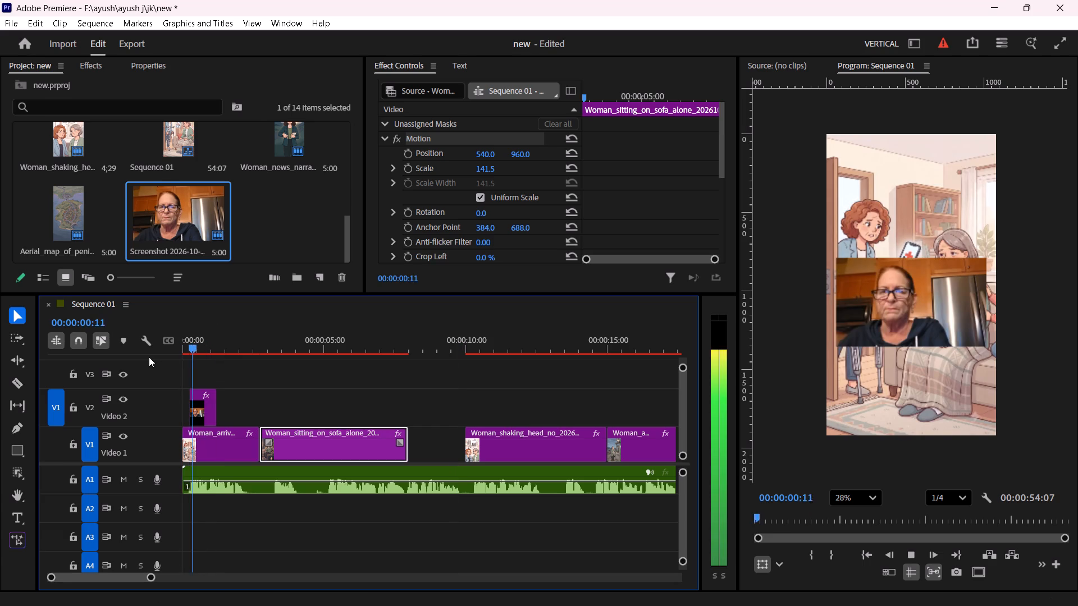
key(space)
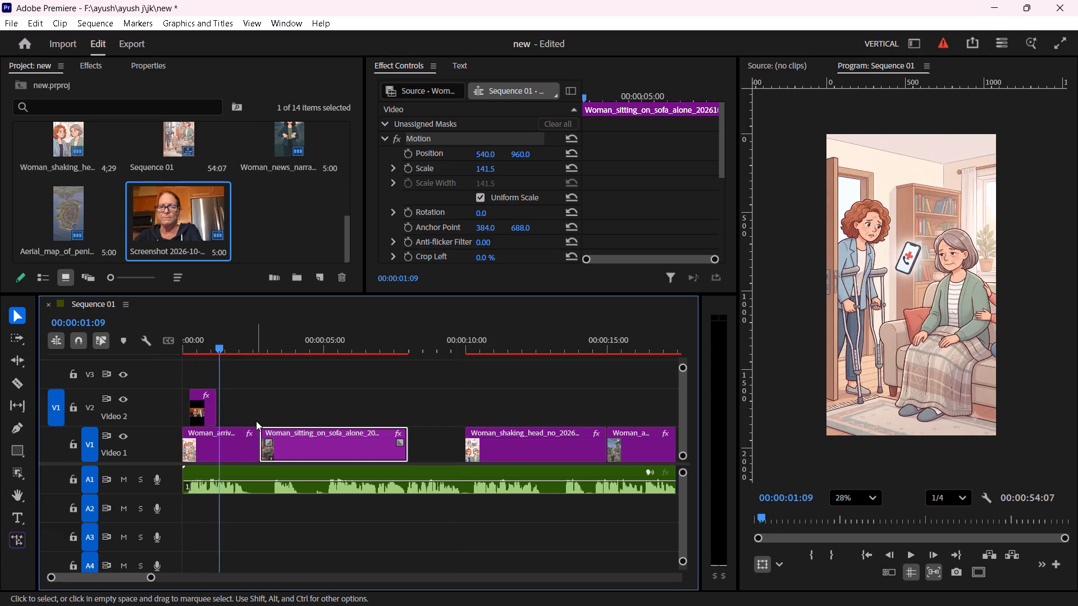
key(space)
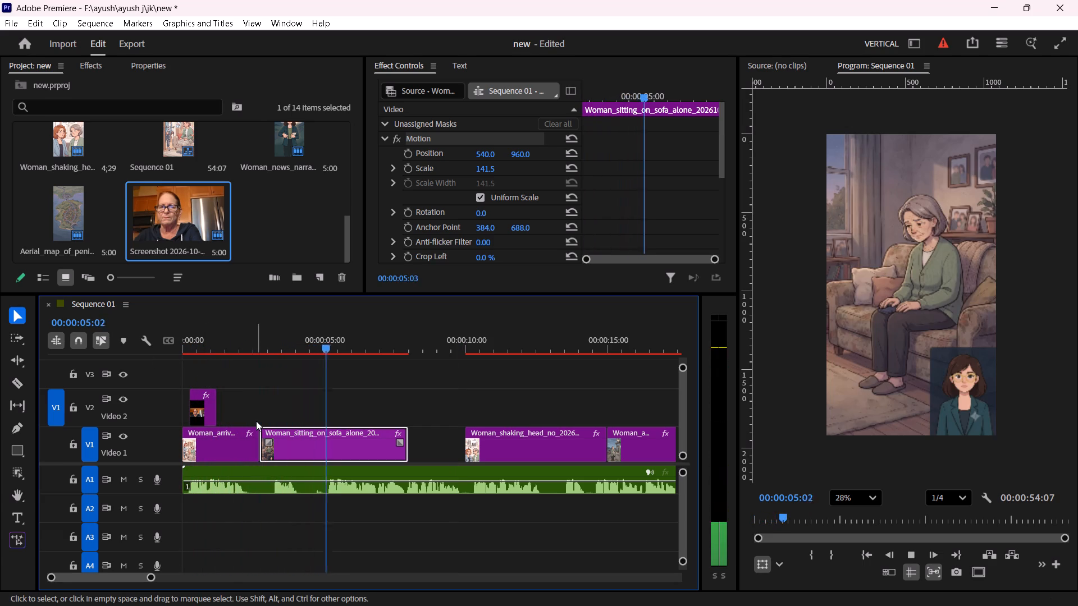
key(space)
key(space)
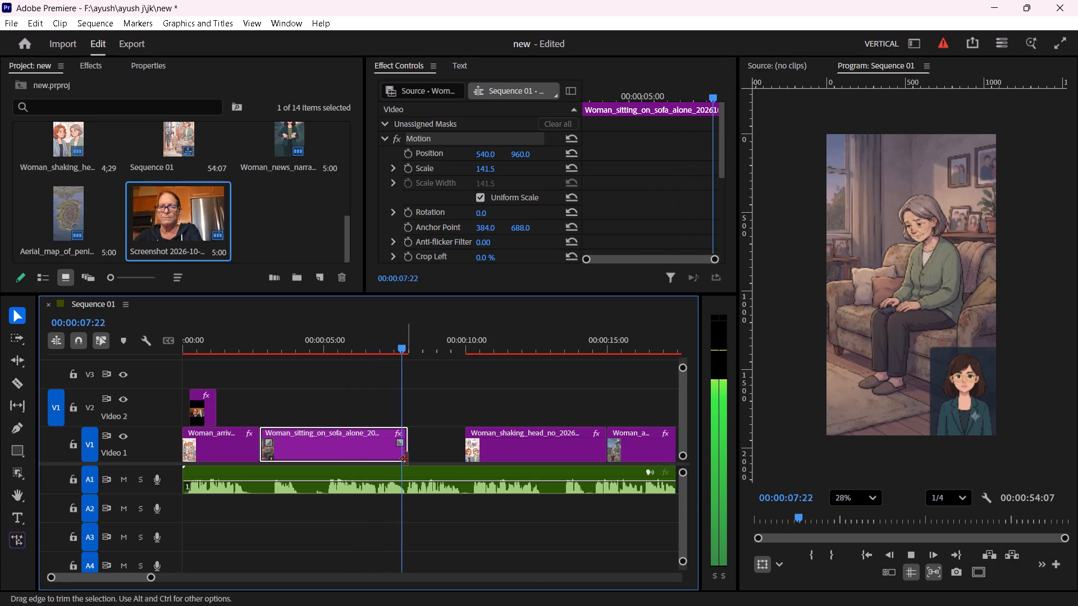
key(space)
drag(406, 459, 374, 457)
drag(382, 350, 304, 349)
key(space)
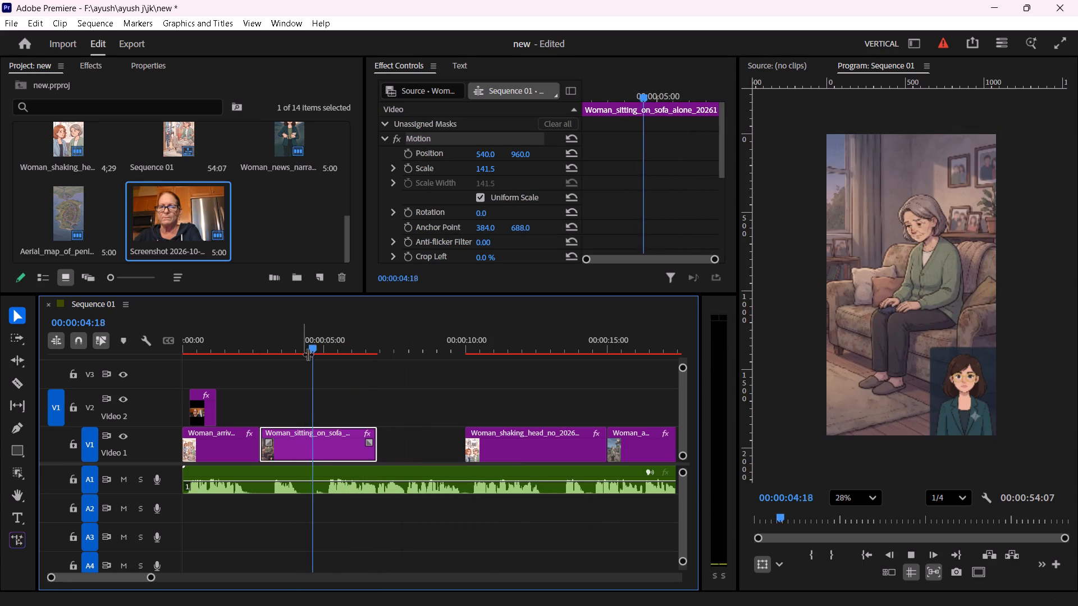
Move the Woman_shaking_head_no clip up against the Woman_sitting_on_sofa_alone clip and shorten its end to a duration of about 00:00:02:22.
click(494, 447)
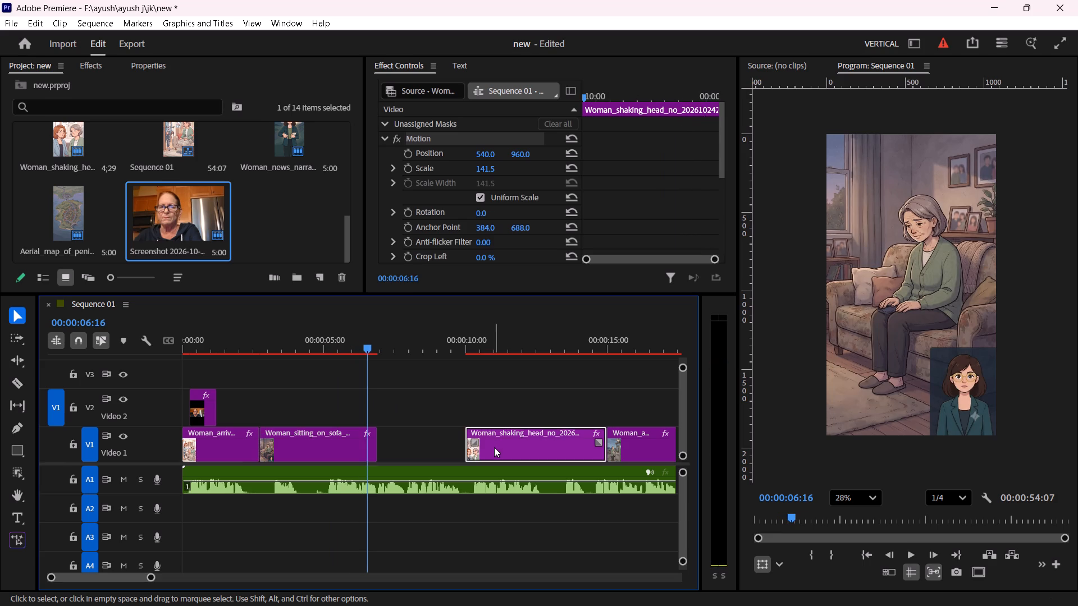
drag(514, 448, 427, 446)
key(space)
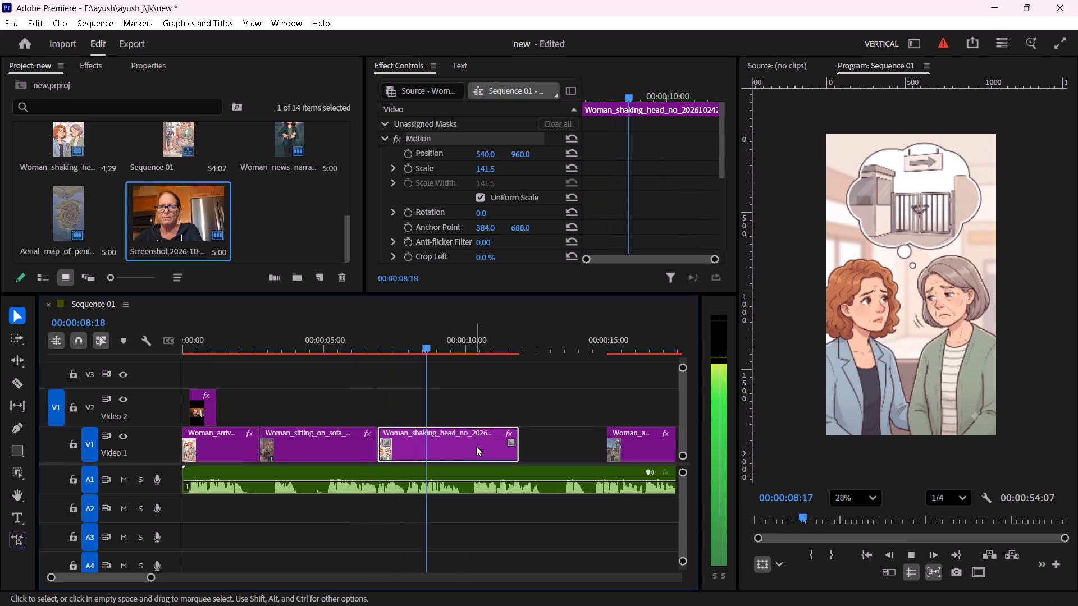
scroll(477, 446, down, 2)
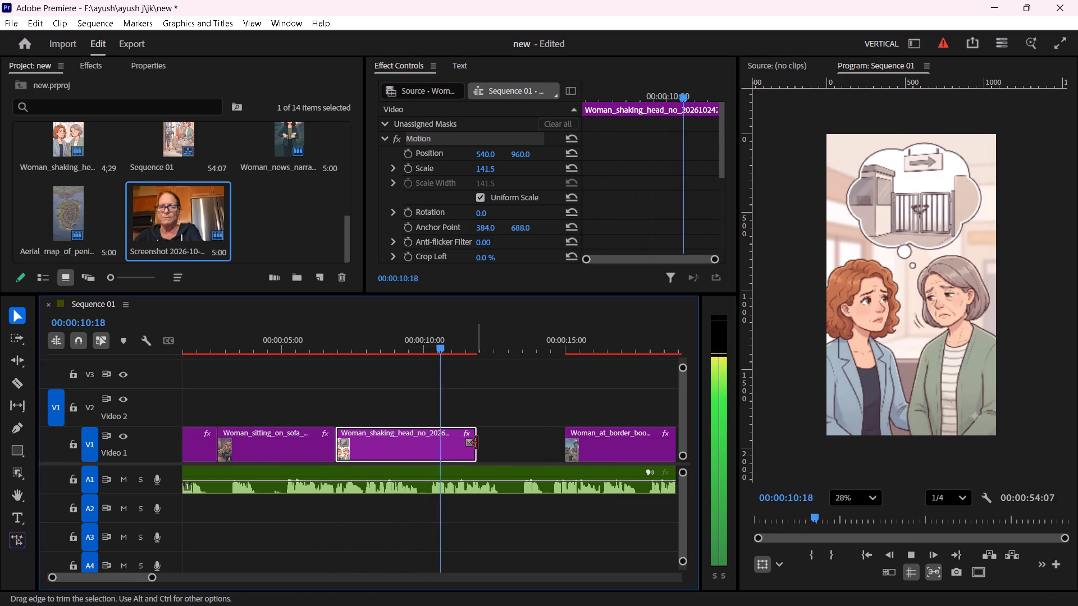
key(space)
drag(471, 453, 423, 453)
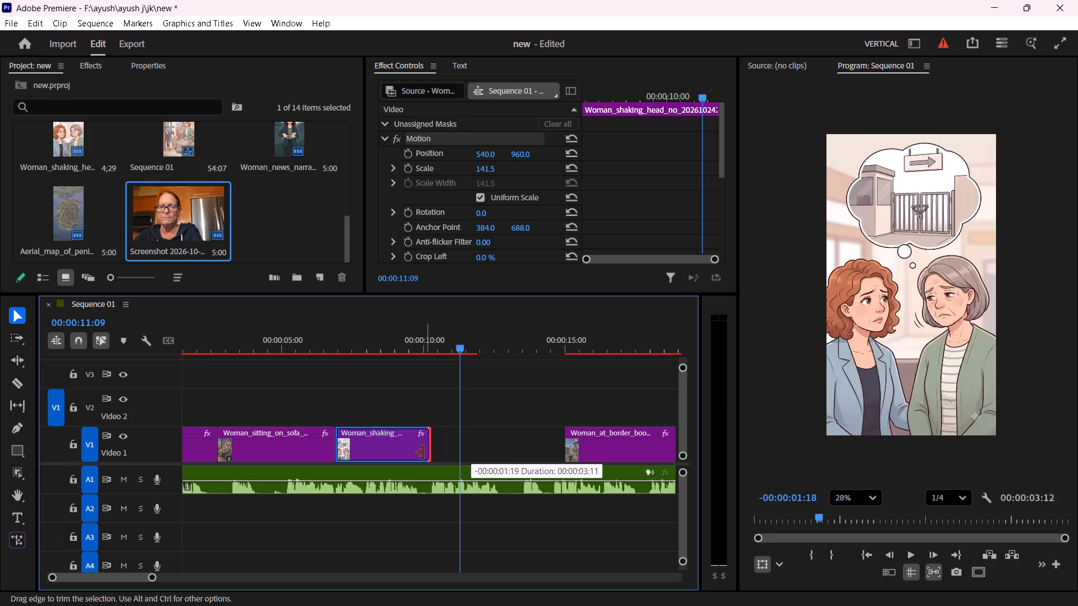
drag(423, 453, 414, 453)
Move the Aerial_map_of_peninsula_town clip from its place near 00:00:30:00 to directly behind the Woman_shaking_head_no clip.
scroll(495, 446, down, 15)
alt+scroll(505, 443, down, 3)
drag(536, 450, 307, 457)
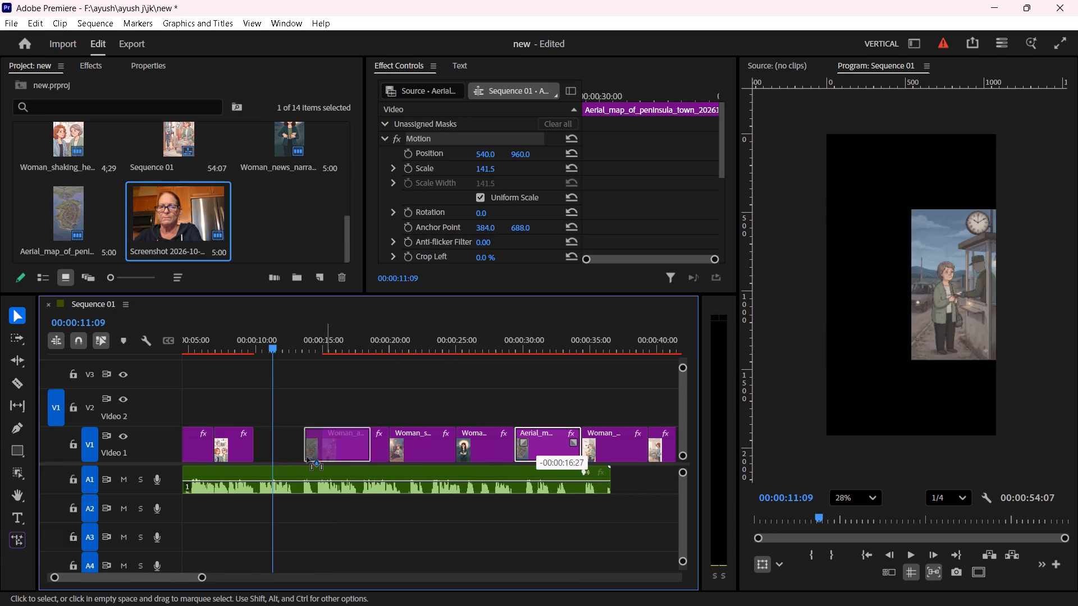
drag(307, 457, 282, 457)
alt+scroll(294, 456, up, 17)
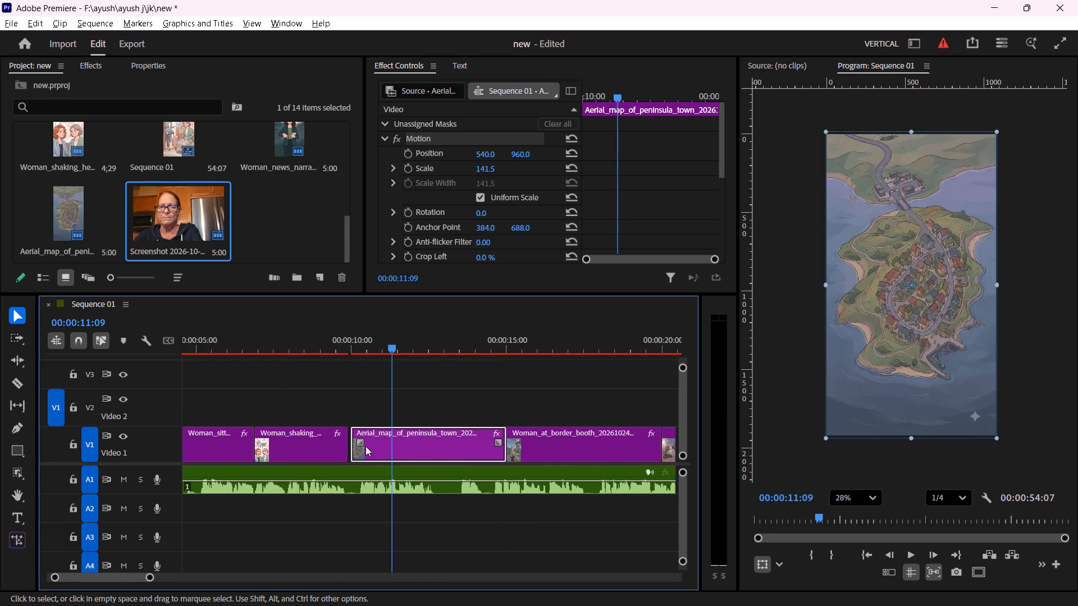
alt+scroll(366, 446, up, 2)
drag(535, 451, 517, 452)
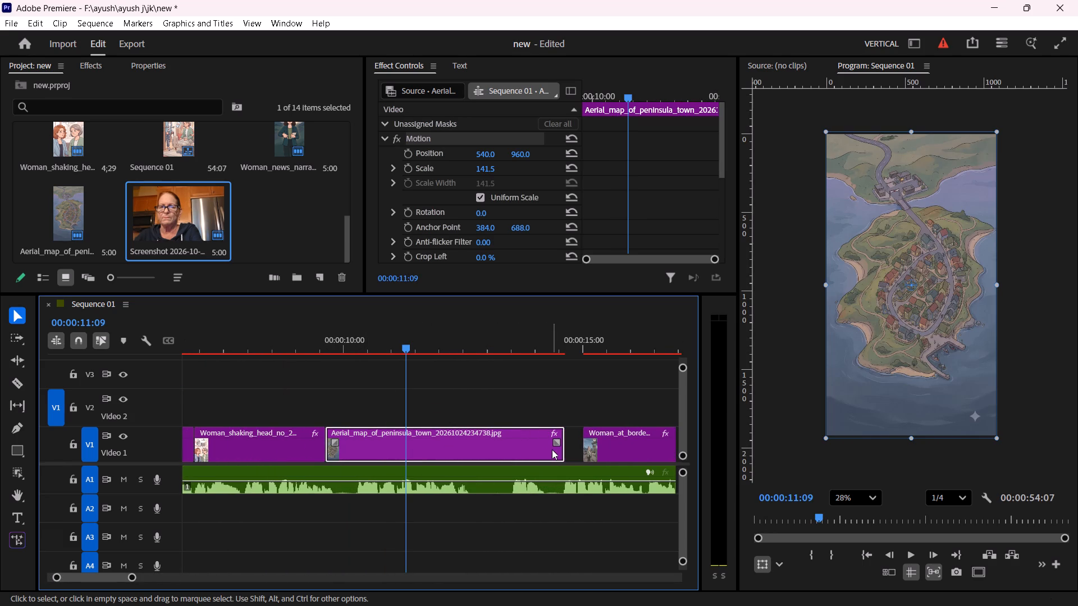
Trim the Aerial_map_of_peninsula_town clip's start to about 00:00:10:00 and extend the Woman_shaking_head_no clip's end to meet it.
drag(322, 452, 333, 452)
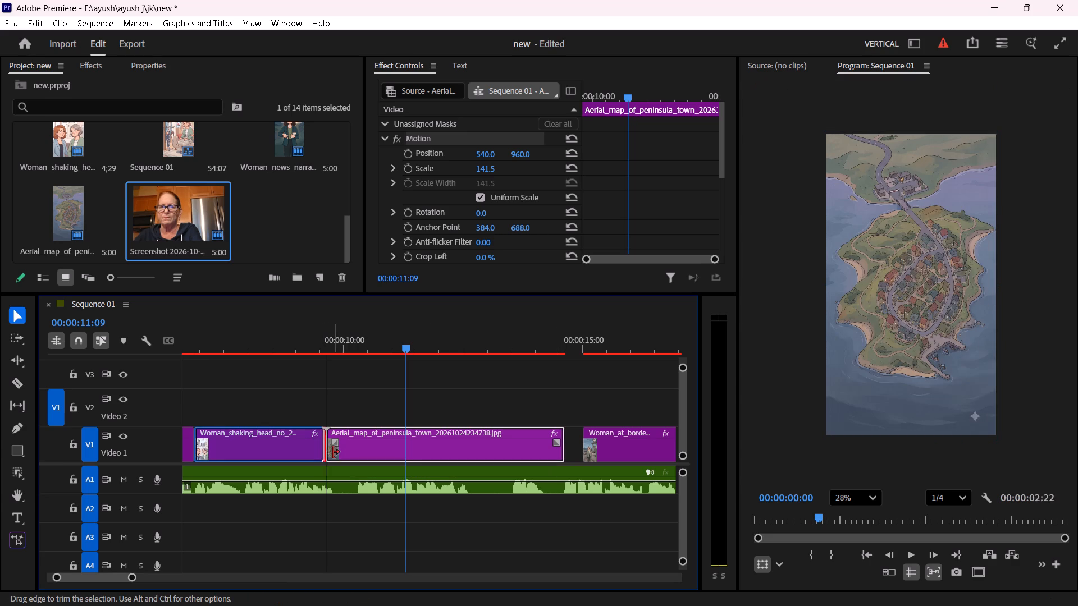
drag(326, 452, 340, 454)
click(338, 454)
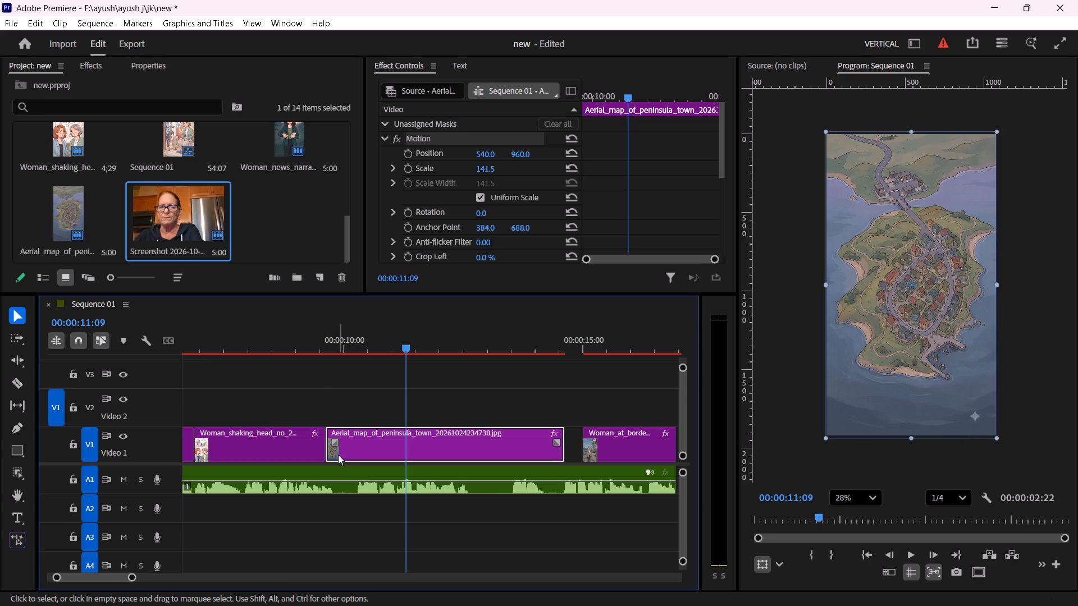
drag(332, 454, 351, 453)
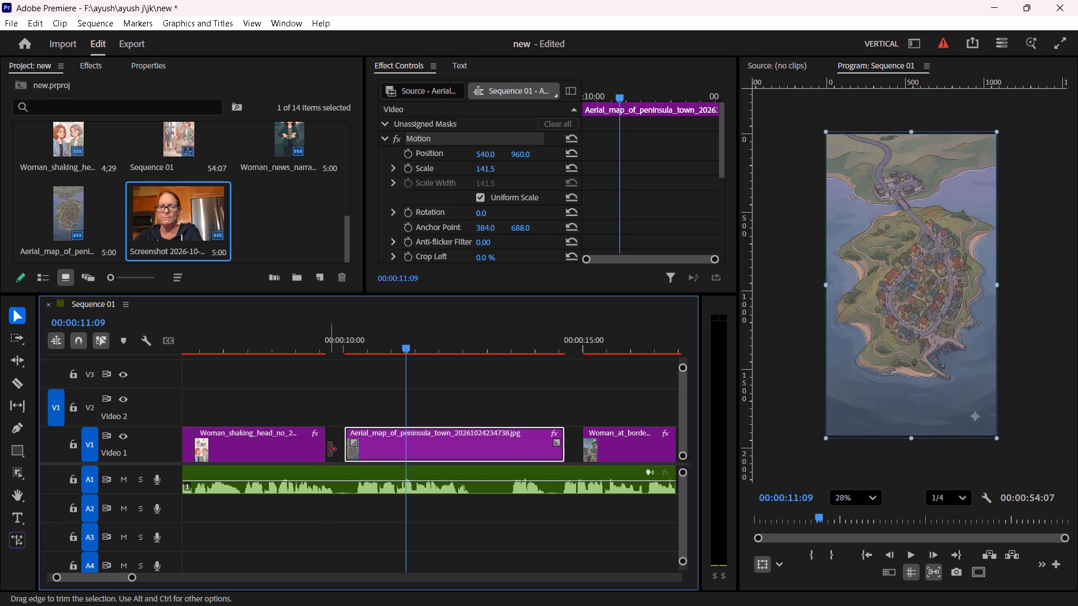
drag(329, 449, 356, 449)
Play across the cut into the Aerial_map_of_peninsula_town clip and shorten that clip's end to a duration of about 3 seconds.
click(295, 348)
key(space)
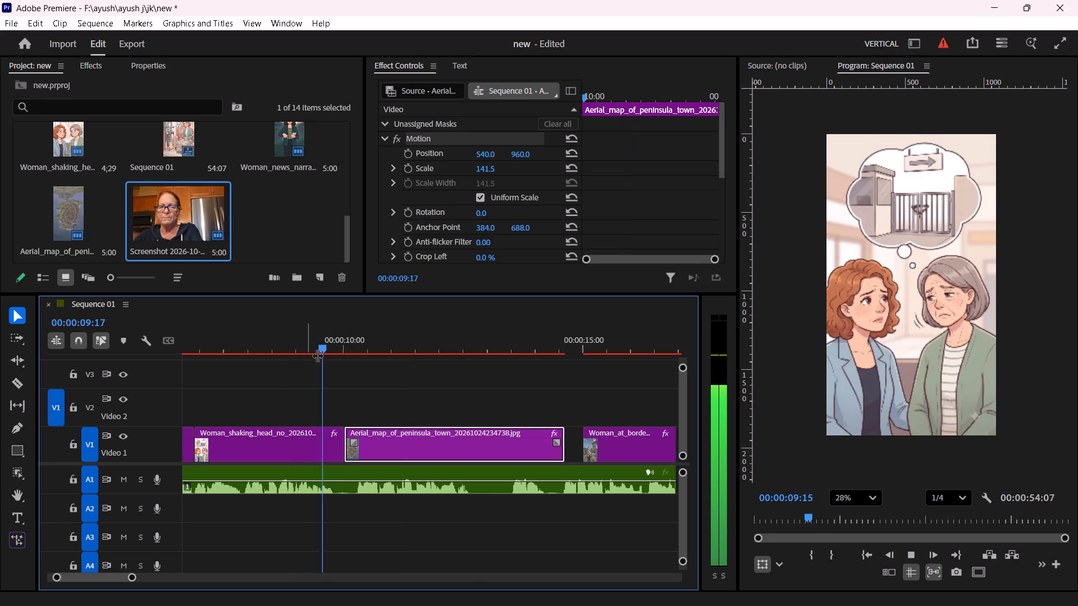
scroll(404, 384, down, 4)
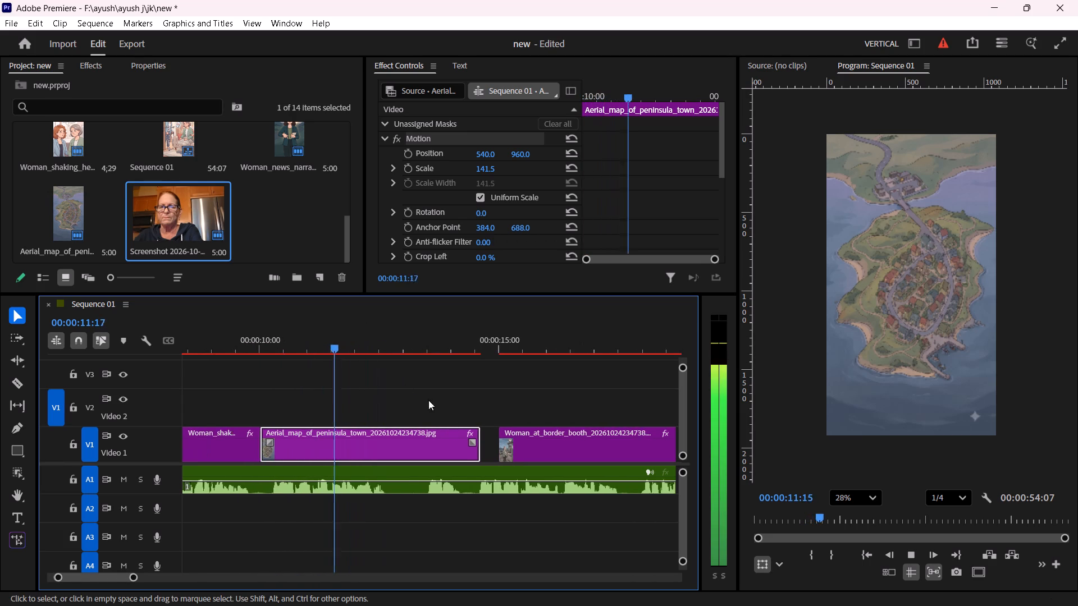
scroll(428, 400, down, 1)
key(space)
drag(455, 452, 403, 456)
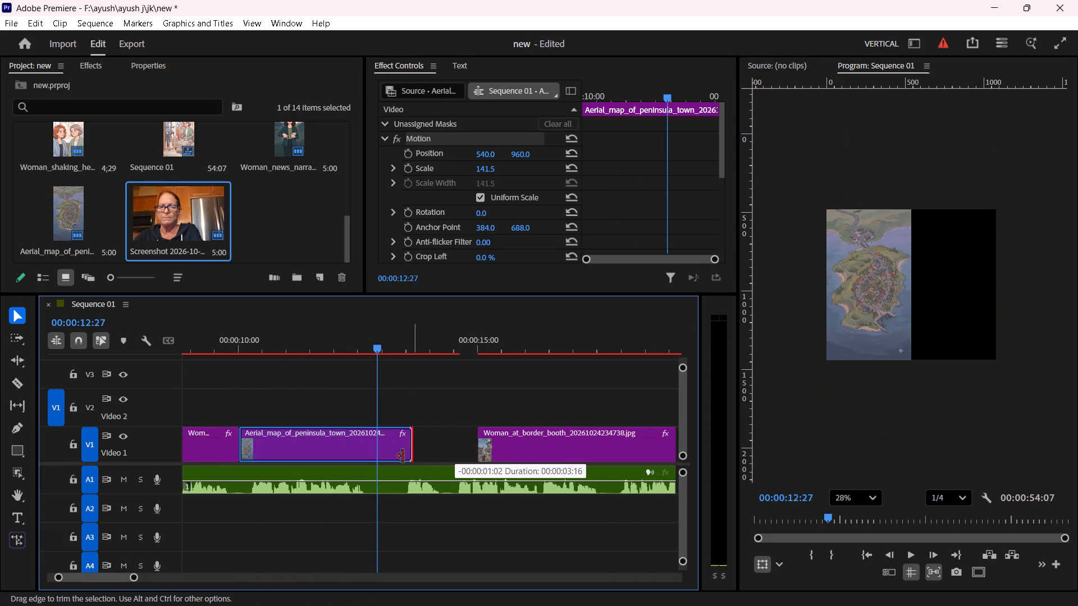
drag(403, 456, 381, 464)
Play onward, extend the Woman_at_border_booth clip's start back to about 13.4 seconds, and lengthen the Aerial_map_of_peninsula_town clip's end to meet it.
key(space)
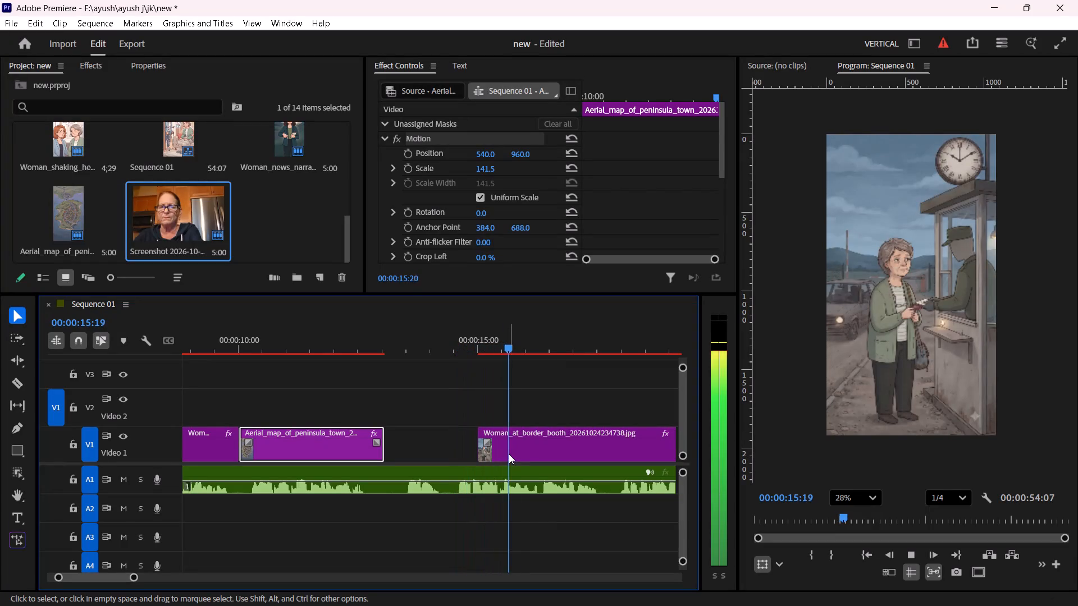
key(space)
drag(473, 447, 419, 449)
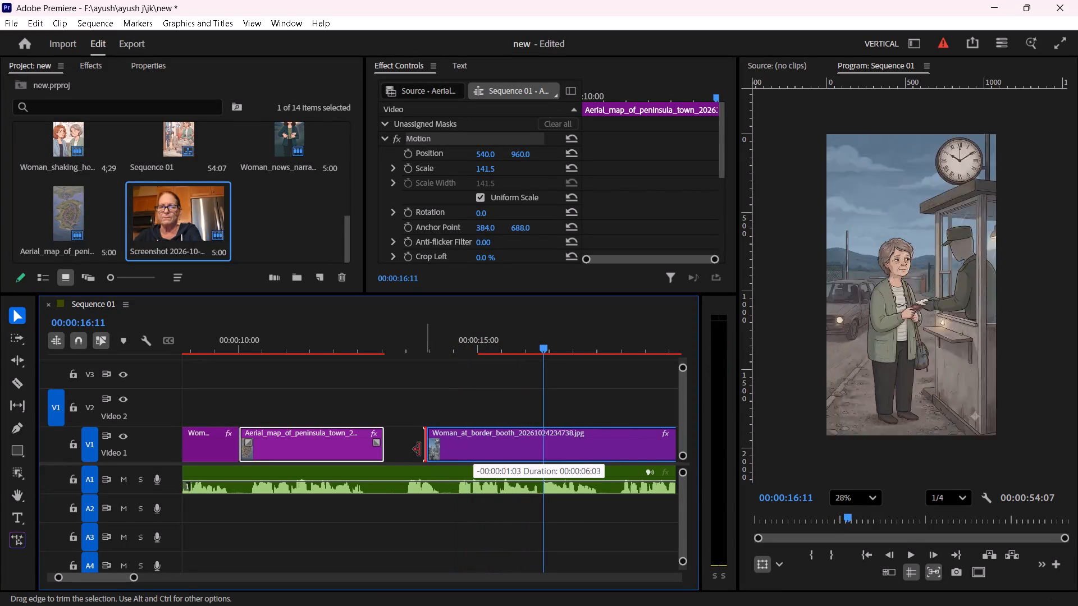
drag(419, 449, 397, 451)
drag(387, 450, 401, 449)
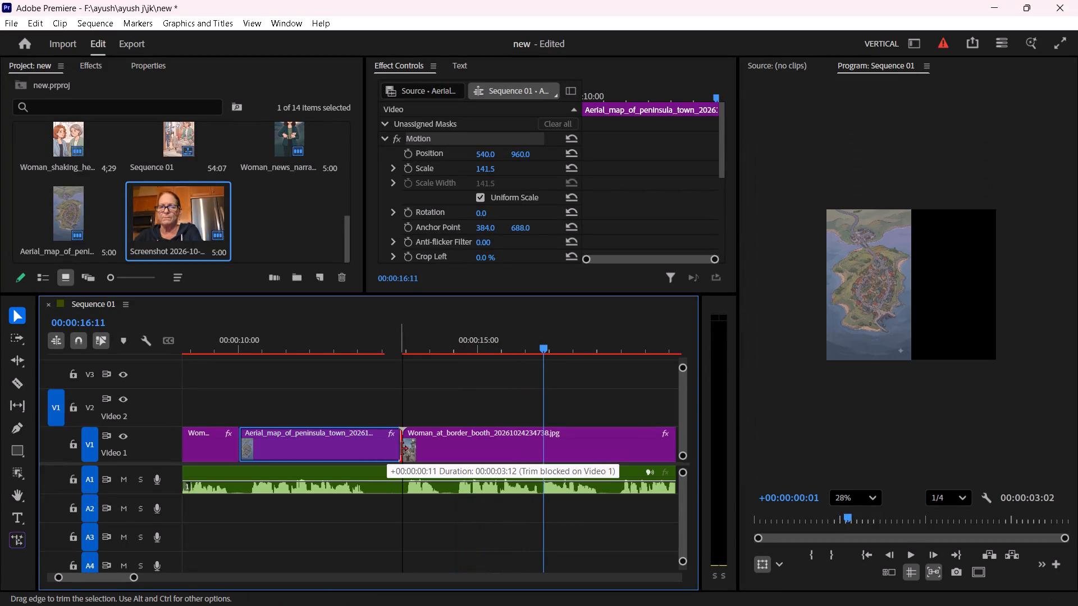
drag(401, 449, 405, 448)
Listen to the voice-over under the Woman_at_border_booth clip and preview the Woman_holding_envelope_before_court image as a candidate for the next scene.
key(space)
scroll(508, 411, down, 4)
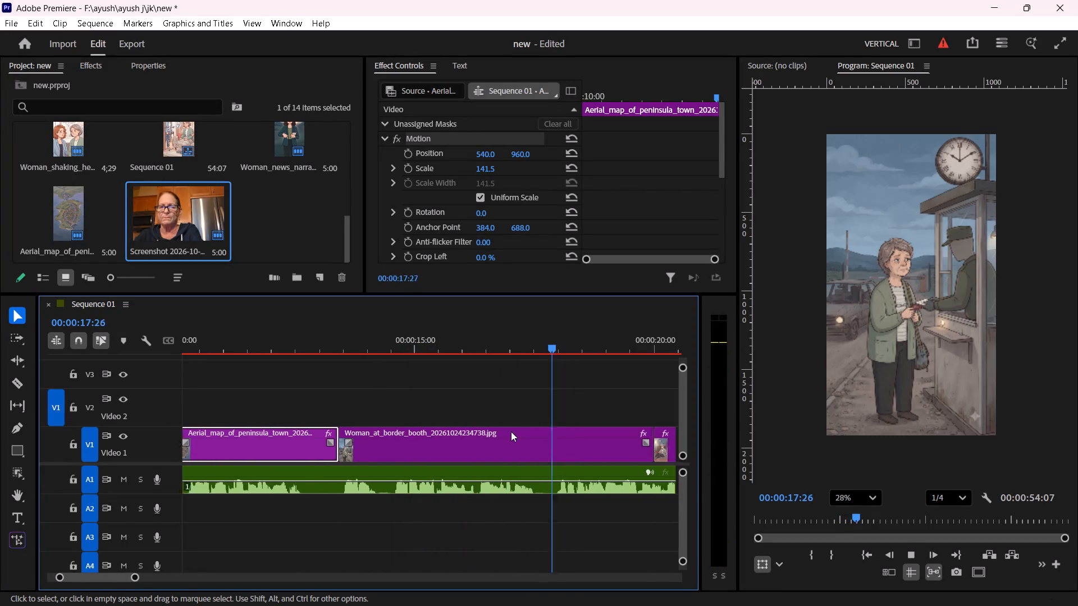
scroll(550, 428, down, 2)
key(space)
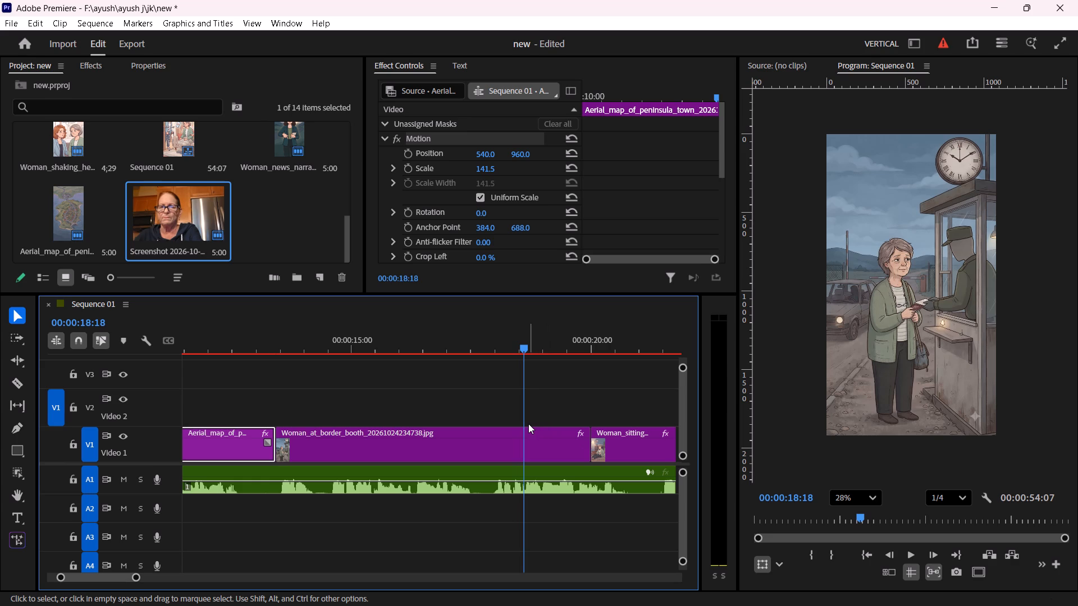
scroll(290, 247, up, 1)
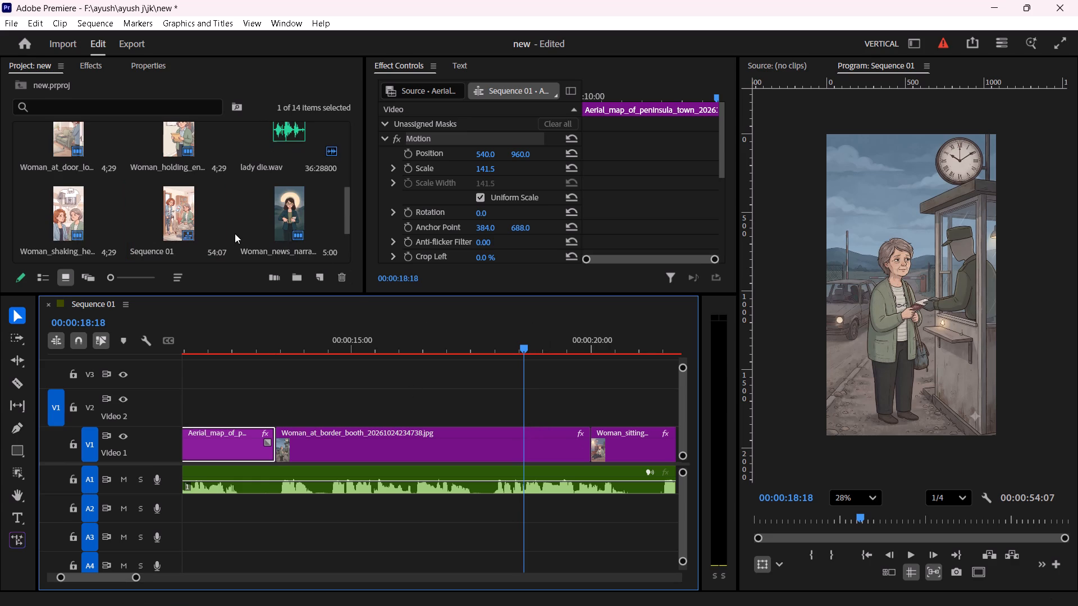
scroll(217, 205, up, 1)
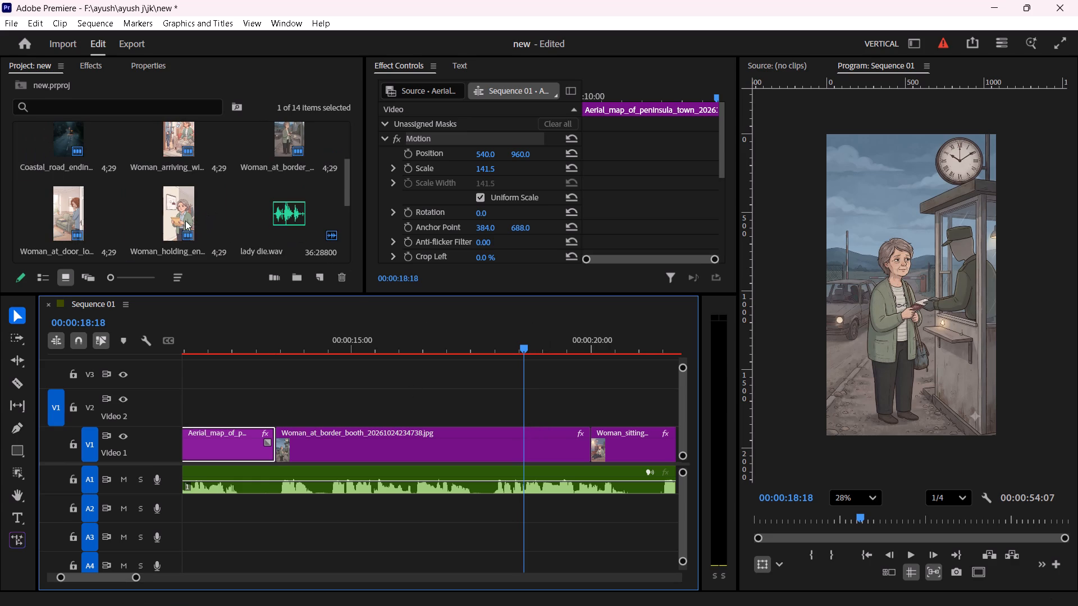
click(185, 221)
double_click(181, 221)
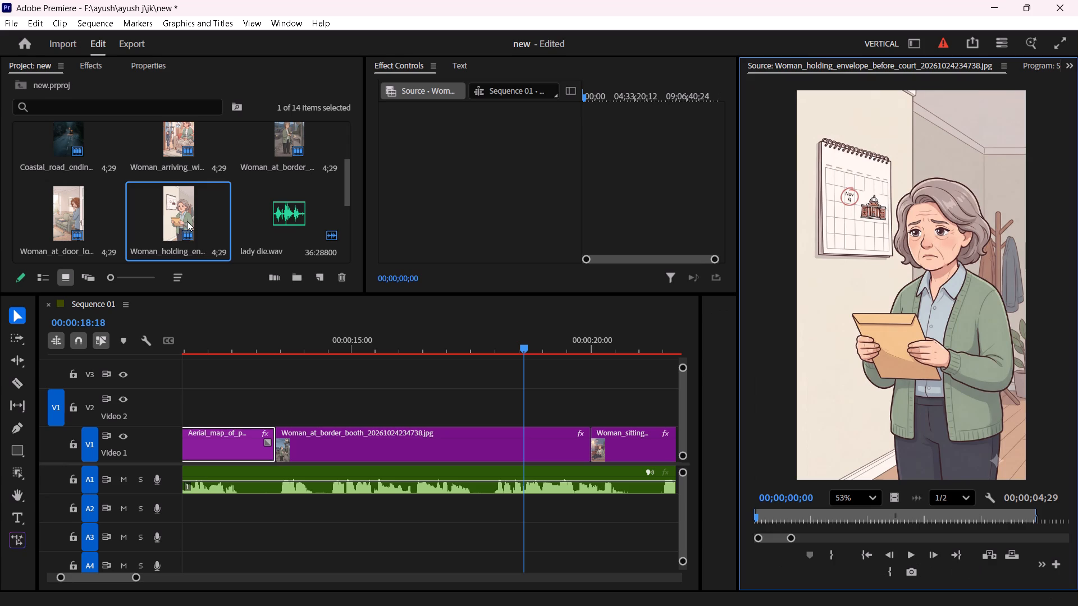
click(74, 222)
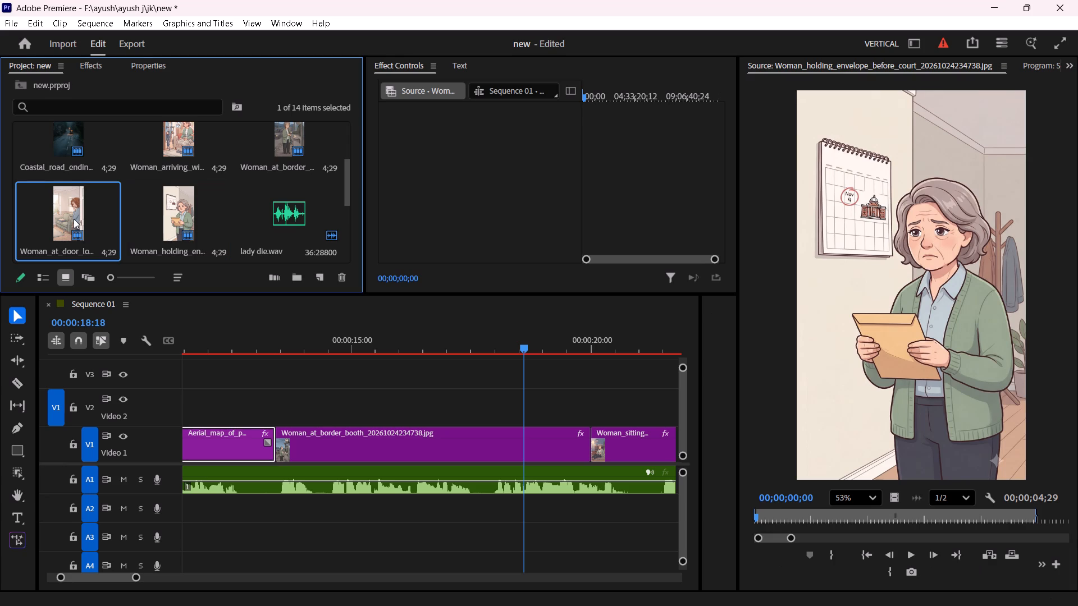
key(Escape)
click(325, 375)
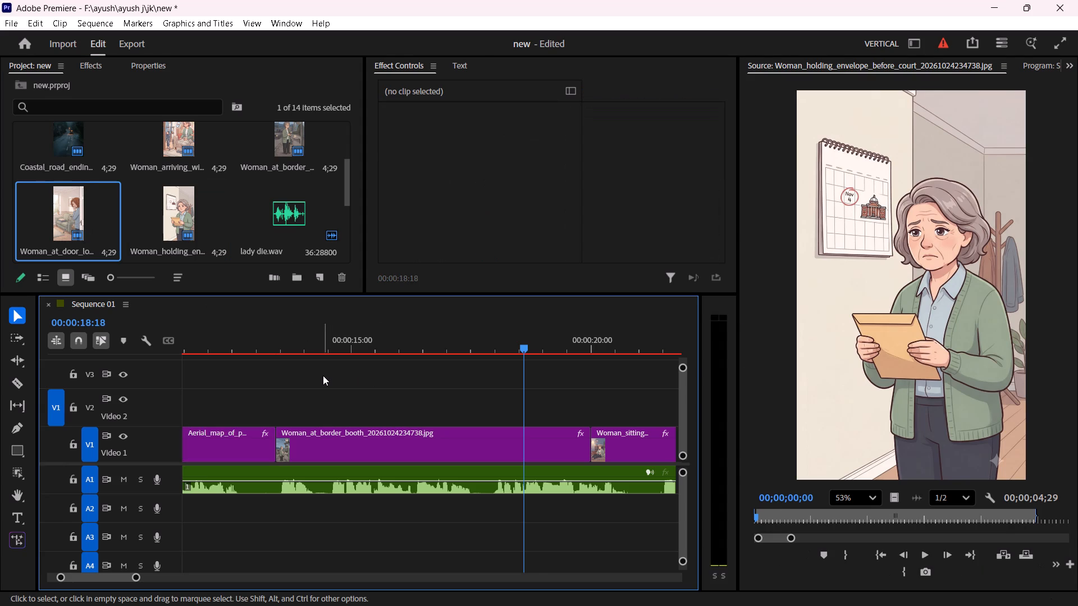
Play past the Woman_at_border_booth clip and shorten its end to about the 17.6-second mark.
key(space)
scroll(483, 385, down, 3)
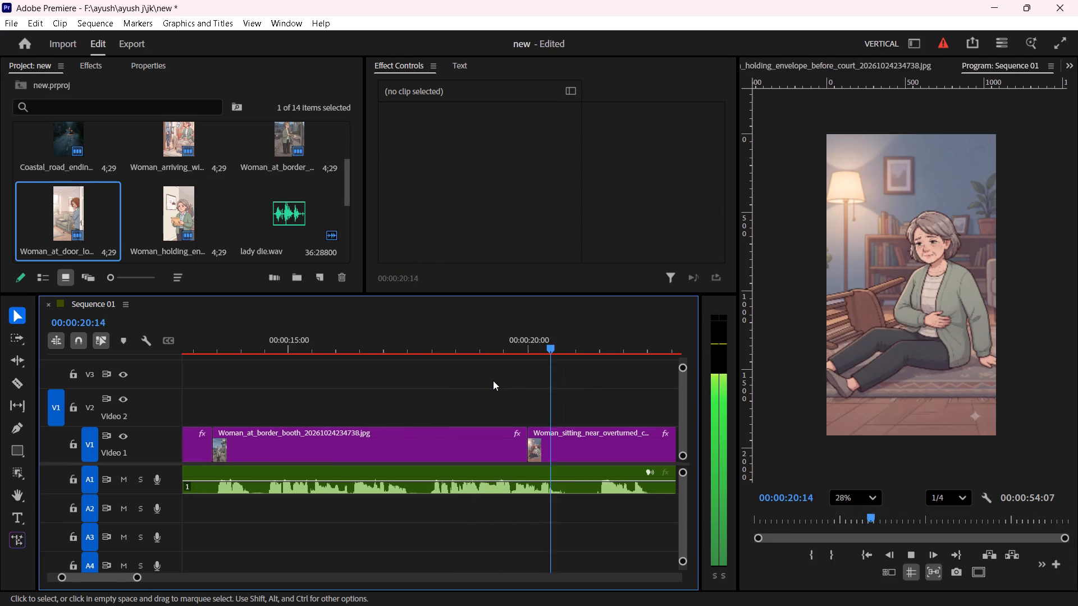
key(space)
click(446, 350)
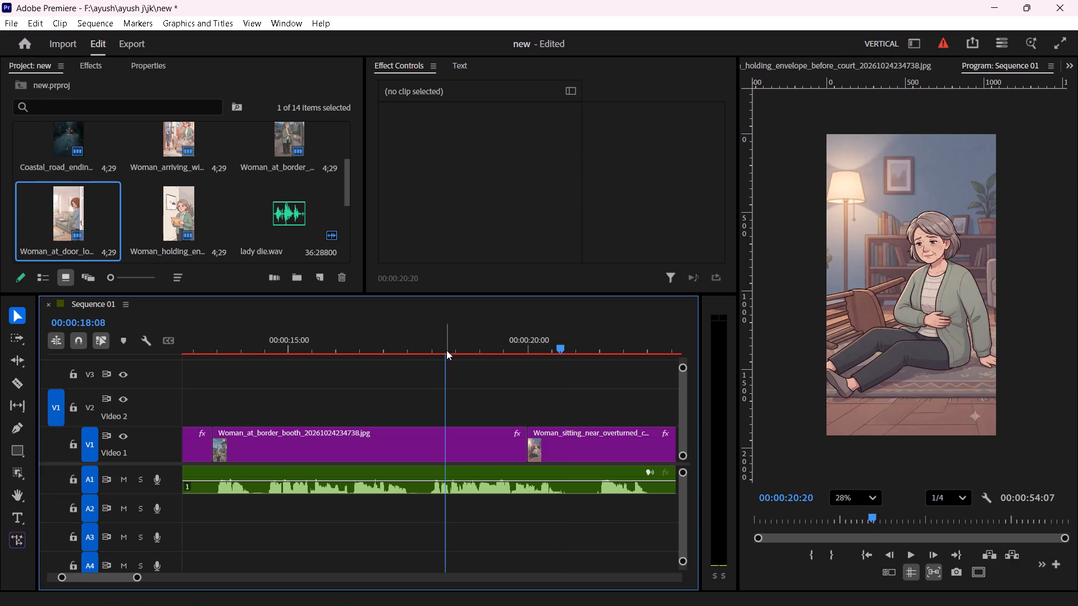
click(475, 446)
drag(522, 453, 447, 445)
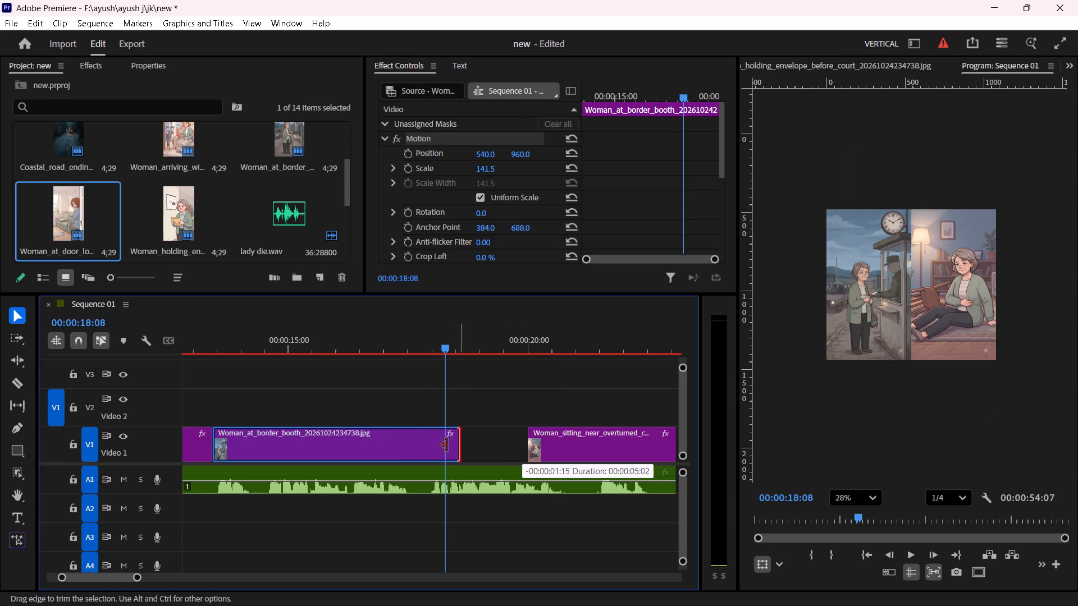
drag(447, 445, 409, 449)
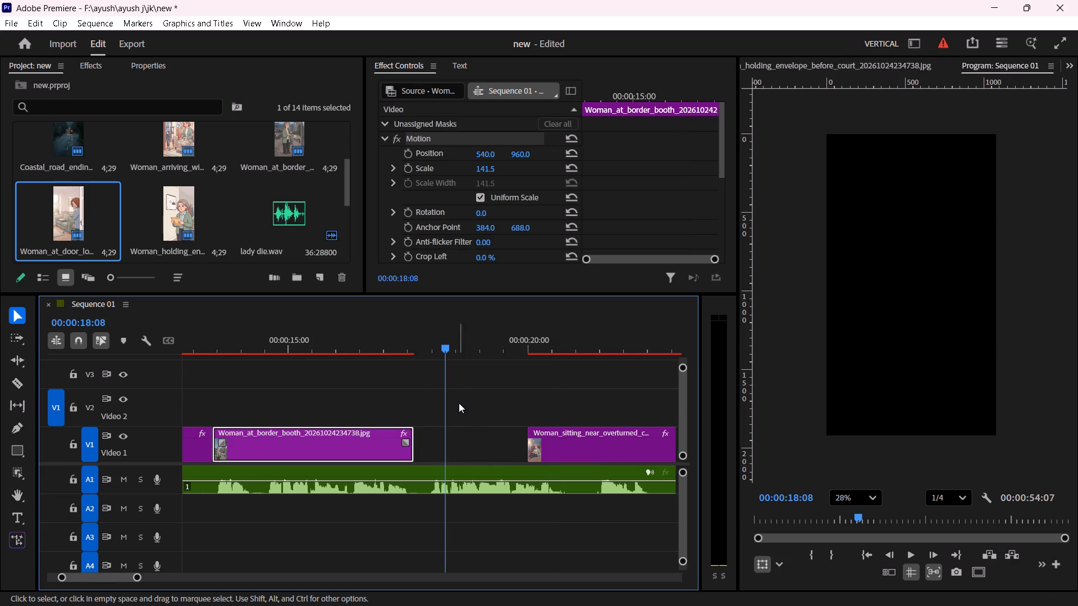
Move the Woman_holding_envelope_before_court clip directly behind the Woman_at_border_booth clip, overlapping the start of the Woman_sitting_near_overturned clip.
scroll(459, 407, down, 9)
scroll(519, 417, down, 9)
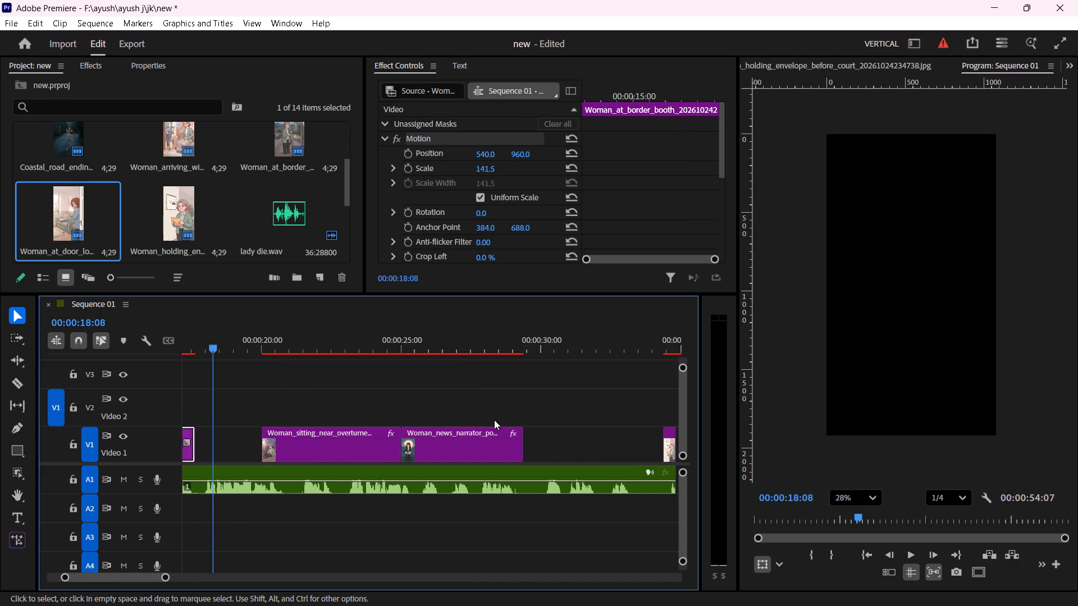
scroll(494, 420, down, 5)
alt+scroll(437, 420, down, 5)
drag(522, 445, 522, 446)
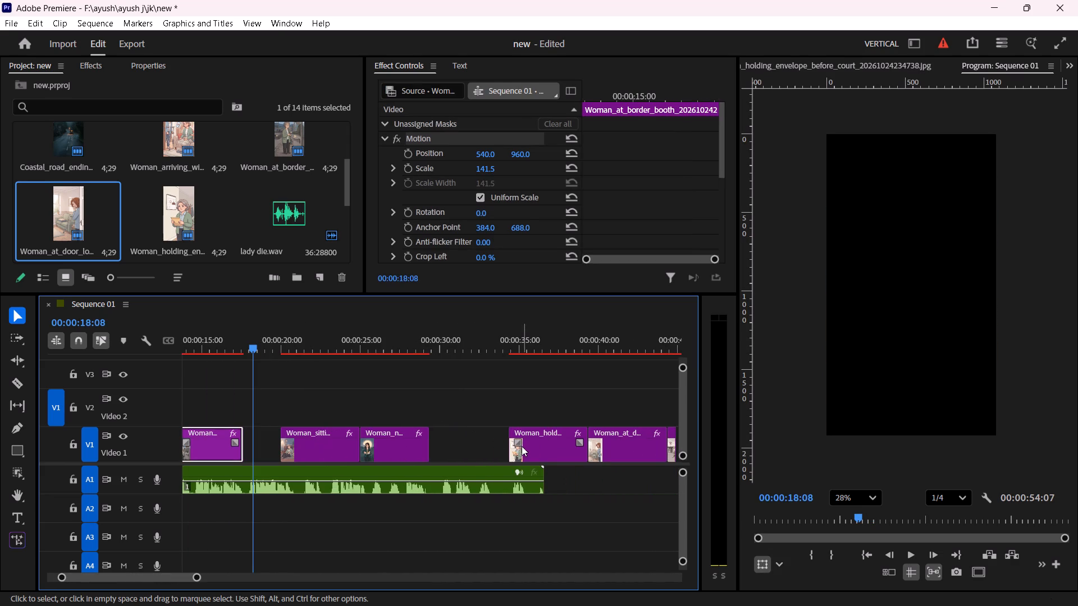
drag(522, 446, 253, 449)
alt+scroll(248, 451, up, 10)
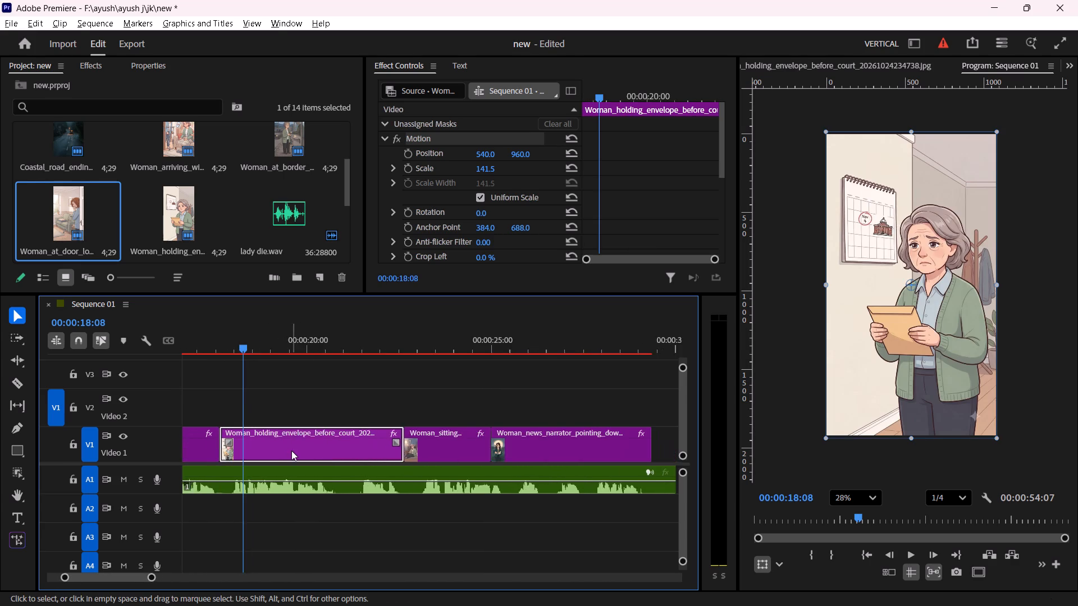
Play through the Woman_holding_envelope_before_court clip and shorten its end to about the 21-second mark.
alt+scroll(291, 451, up, 1)
key(space)
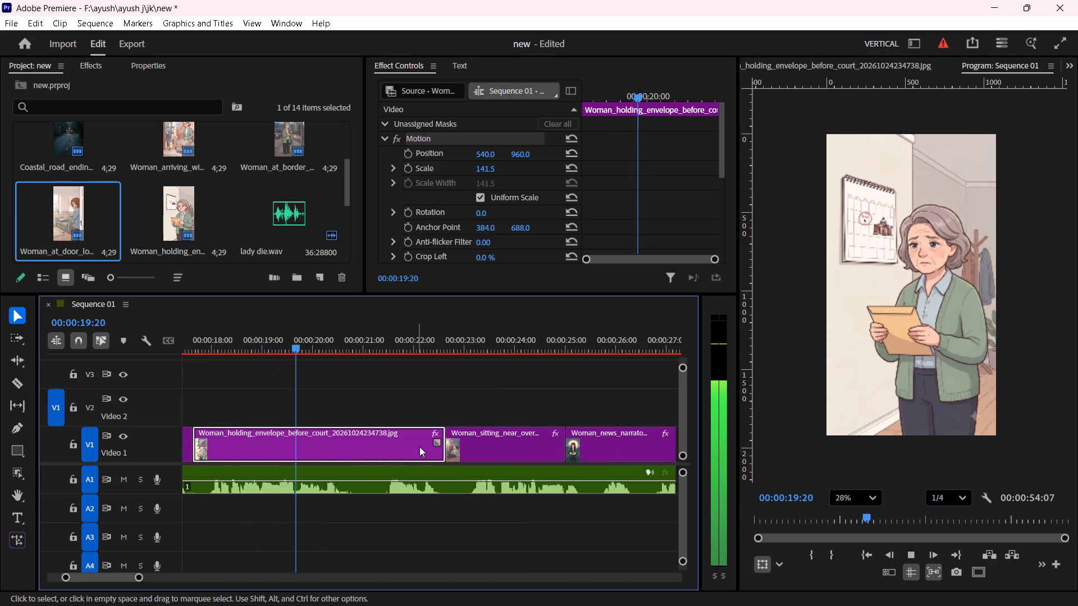
drag(442, 456, 362, 453)
key(space)
Move the Woman_sitting_near_overturned clip directly behind the Woman_holding_envelope_before_court clip, play it, and shorten its end to about 22.8 seconds.
drag(491, 453, 423, 453)
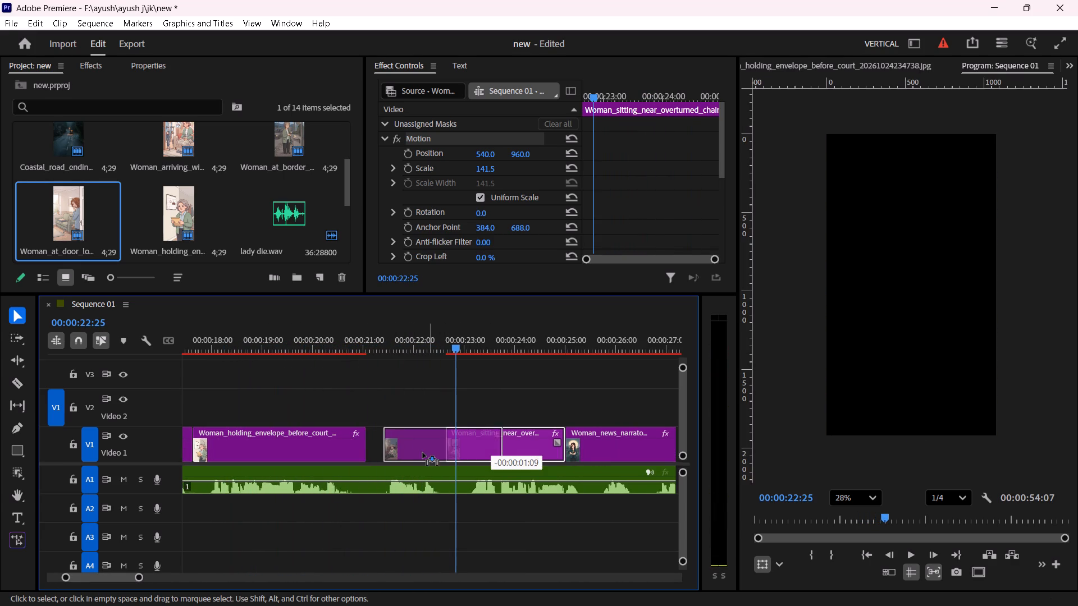
drag(423, 453, 417, 453)
key(space)
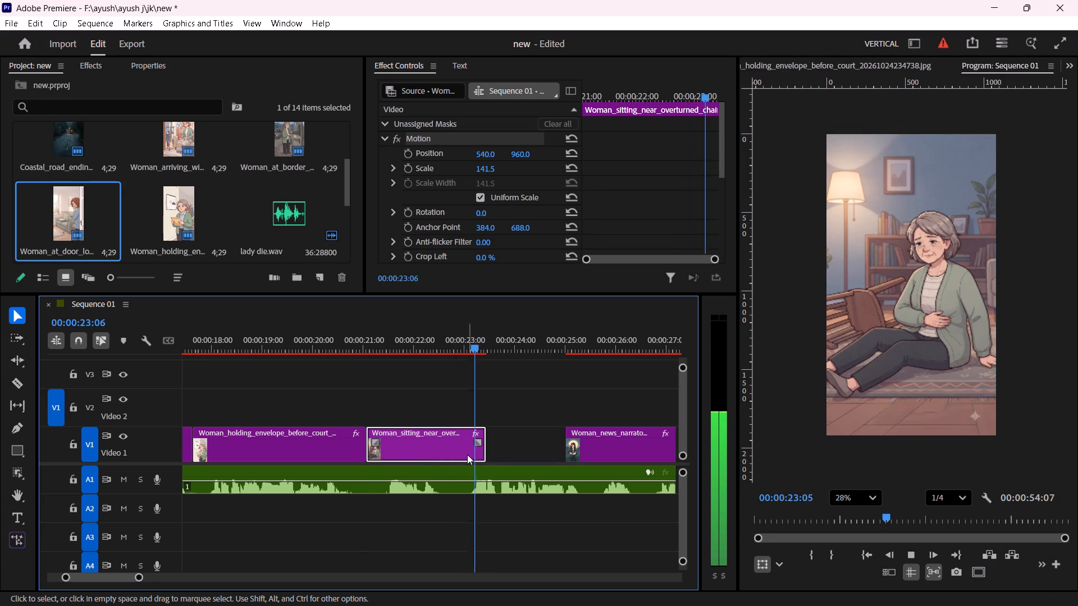
drag(487, 454, 456, 456)
key(space)
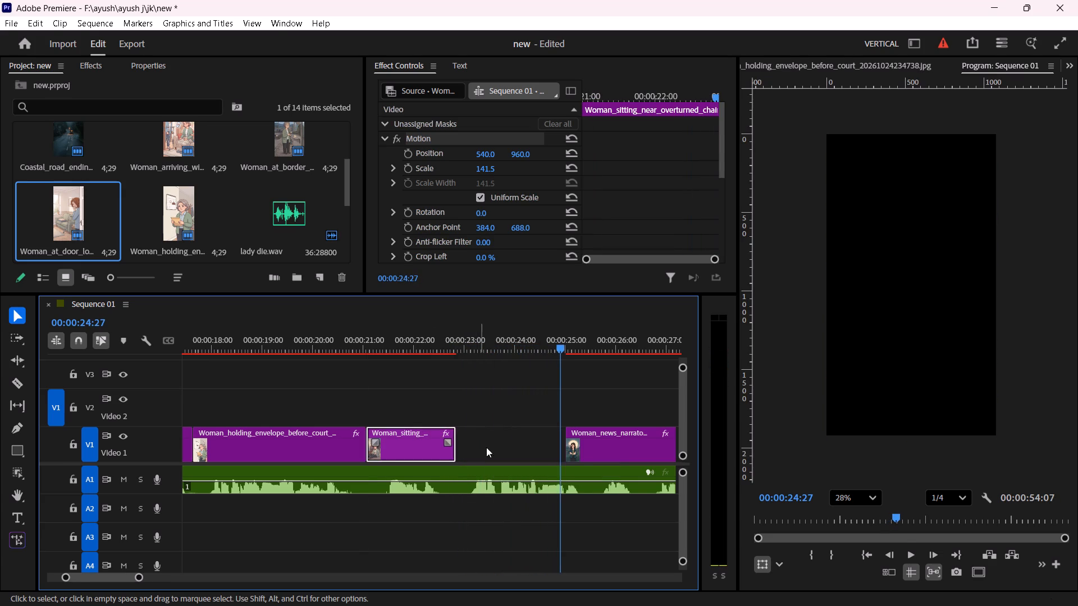
Preview the Woman_at_door_looking_sad, Woman_trapped and Coastal_road clips parked beyond the voice-over as candidates for the next scene.
alt+scroll(513, 433, down, 4)
scroll(513, 432, down, 6)
alt+scroll(471, 430, down, 5)
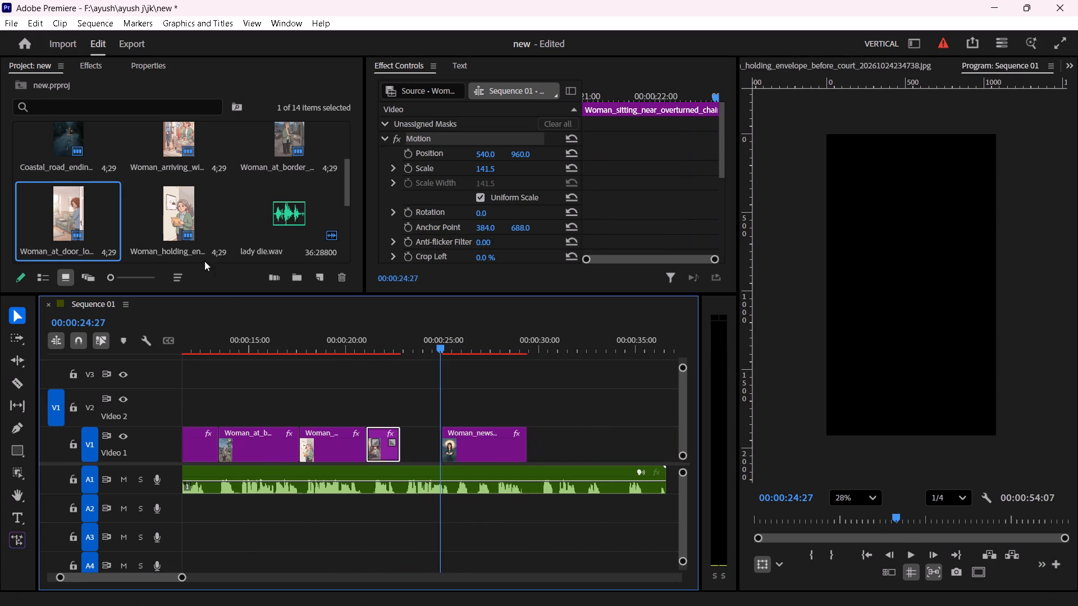
scroll(348, 372, down, 5)
scroll(422, 429, down, 5)
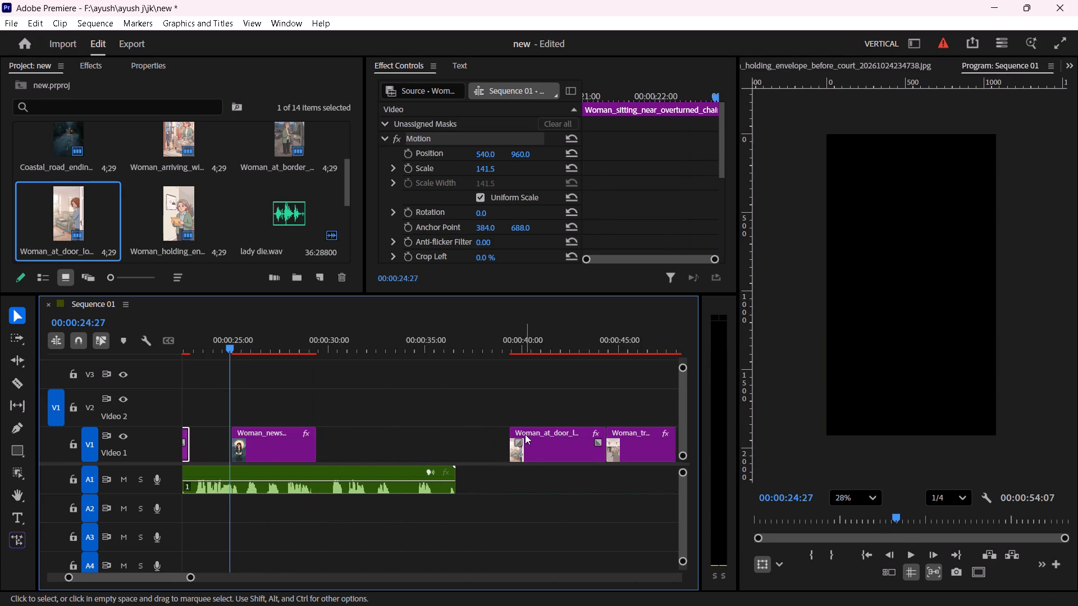
click(525, 434)
click(541, 438)
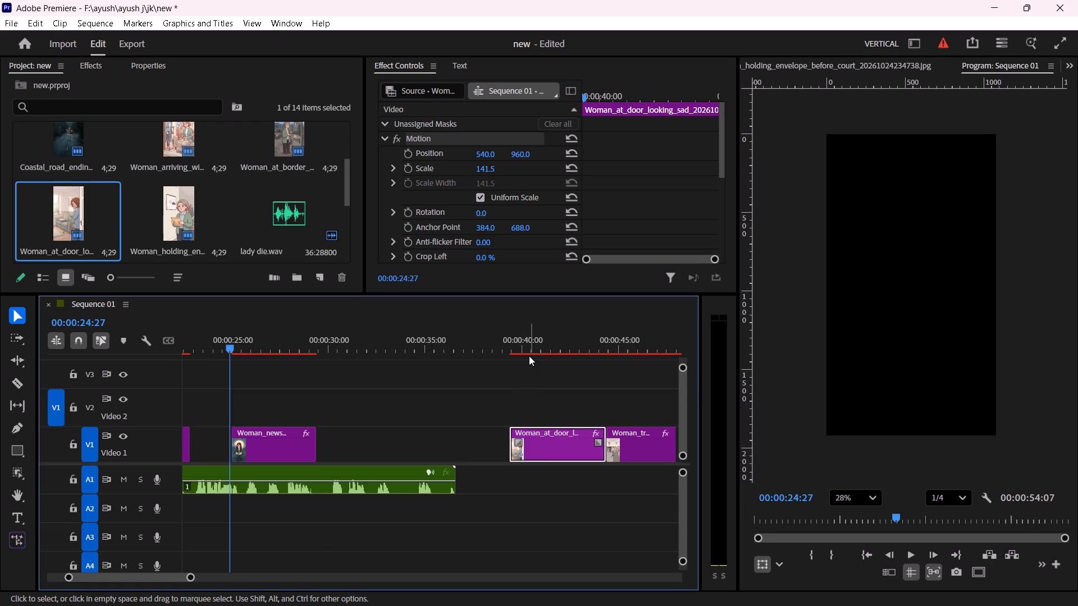
click(529, 356)
alt+scroll(493, 389, down, 4)
click(538, 342)
alt+scroll(516, 403, down, 4)
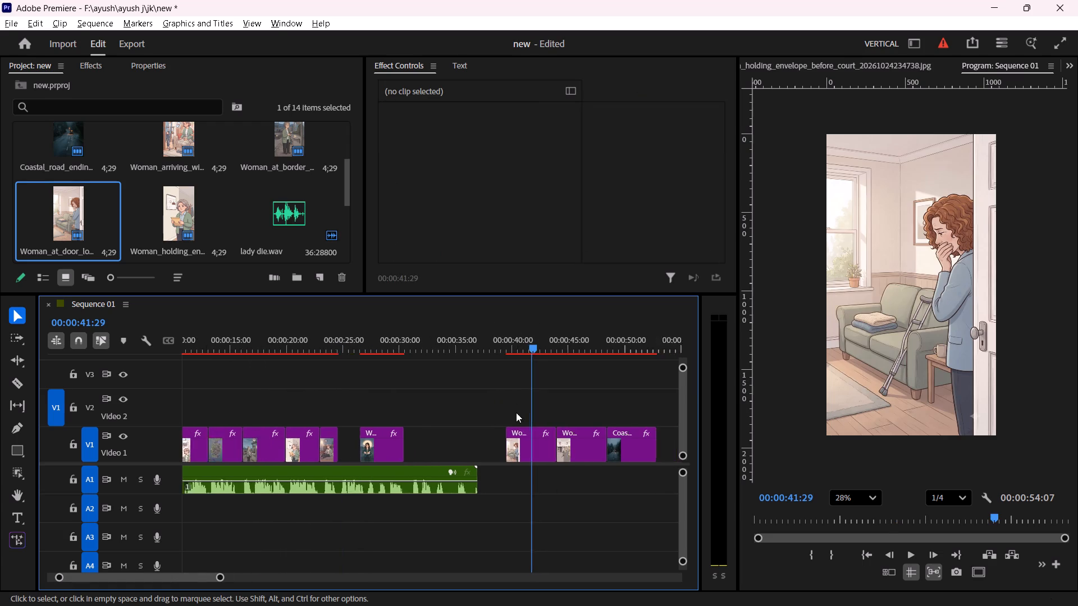
click(566, 358)
click(569, 350)
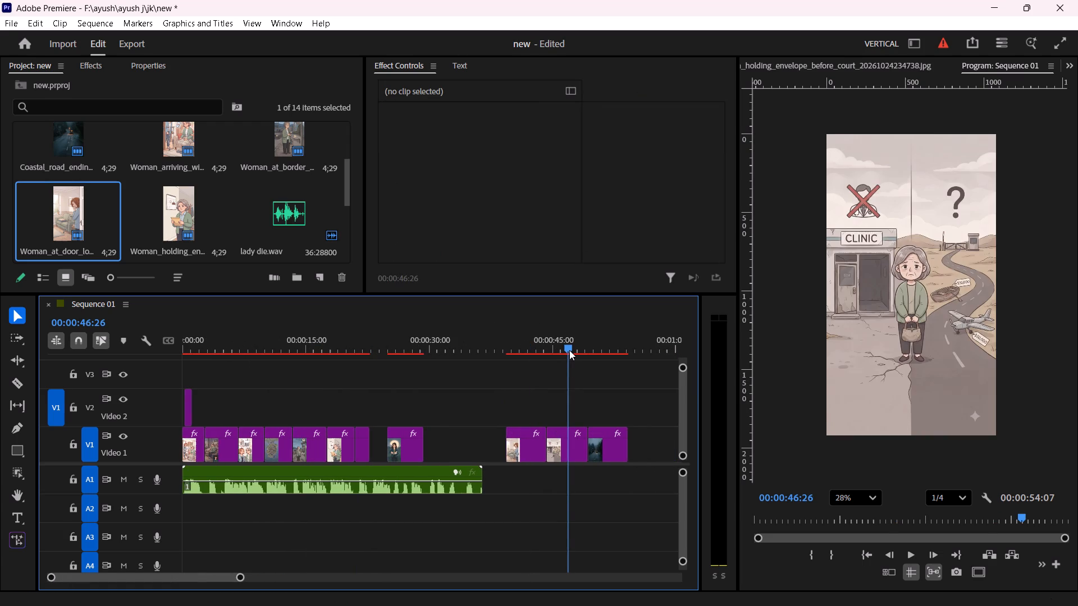
click(609, 350)
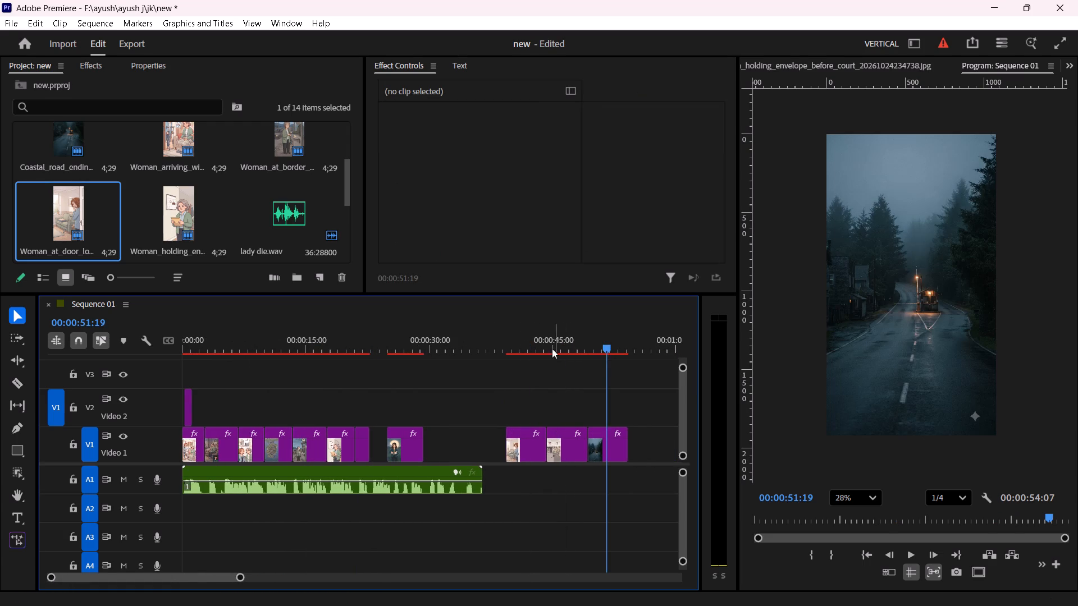
click(528, 346)
Play back the earlier section covering the Woman_shaking_head_no clip and the start of the Aerial_map clip to check it against the voice-over.
scroll(290, 384, up, 9)
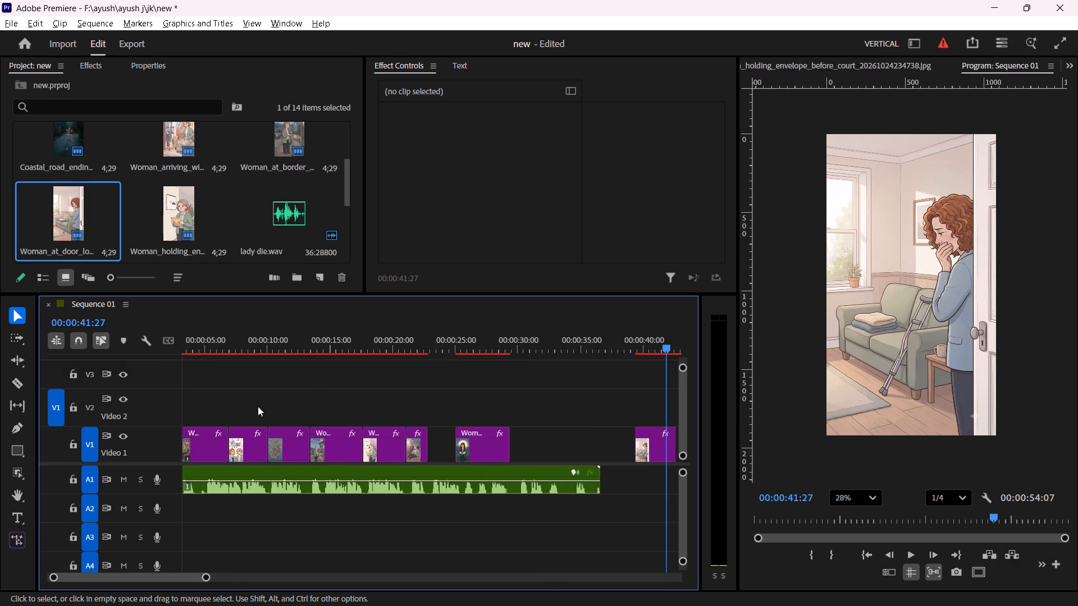
alt+scroll(240, 419, up, 4)
click(239, 449)
click(248, 351)
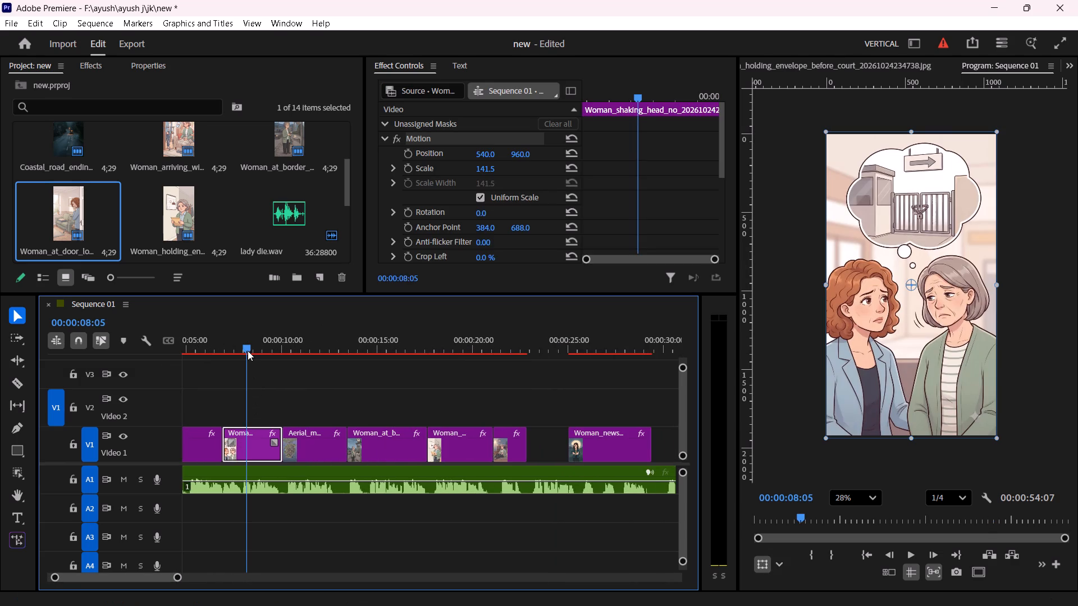
drag(236, 338, 205, 346)
key(space)
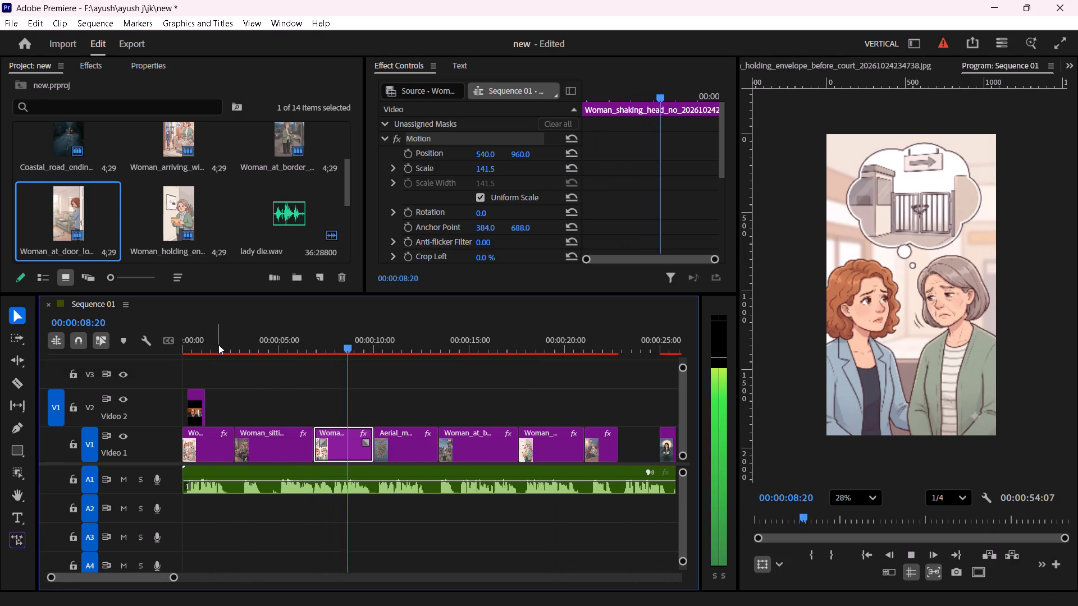
key(space)
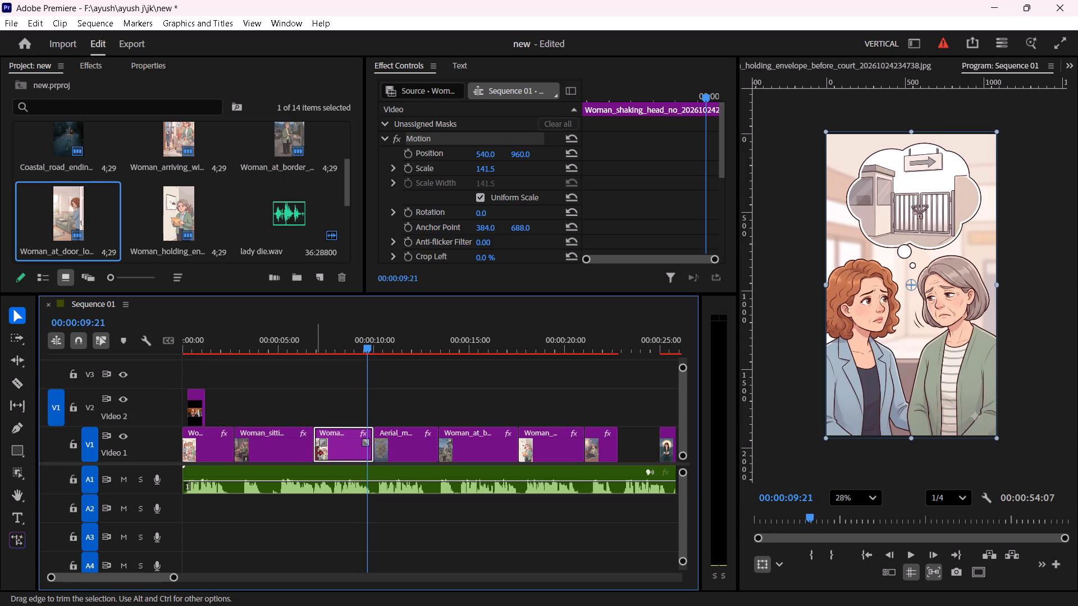
click(331, 458)
key(space)
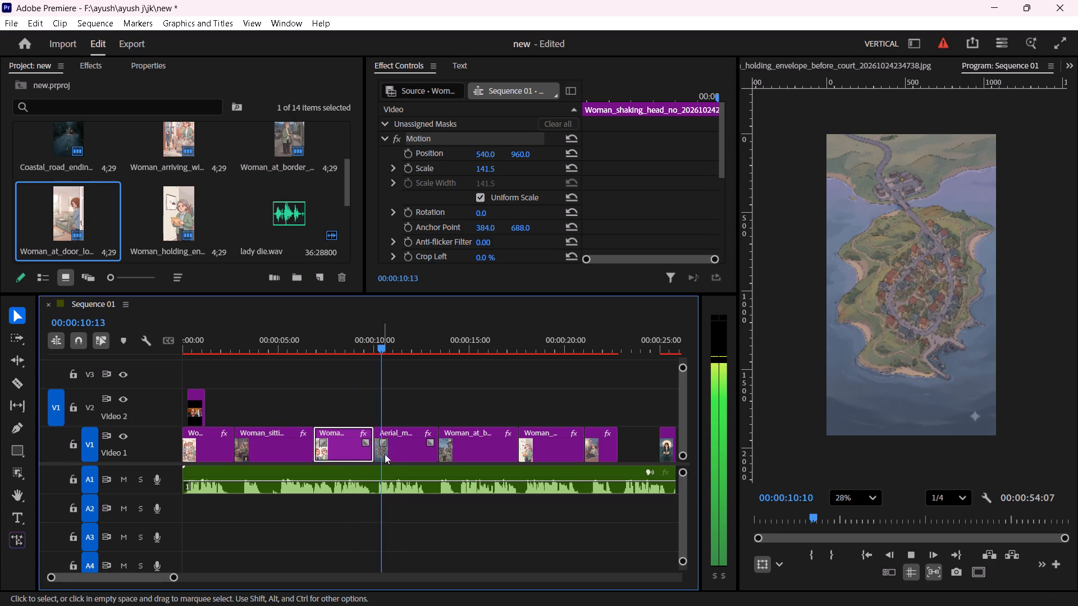
key(space)
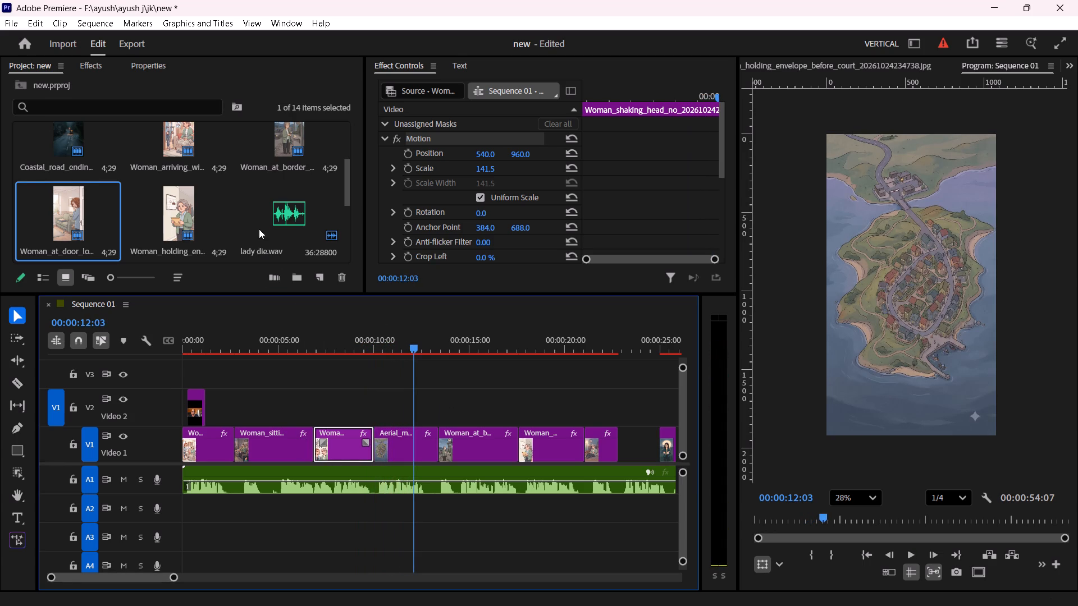
Look through the project images for one that fits the gap after the Woman_sitting_near_overturned clip.
scroll(248, 217, up, 1)
click(278, 217)
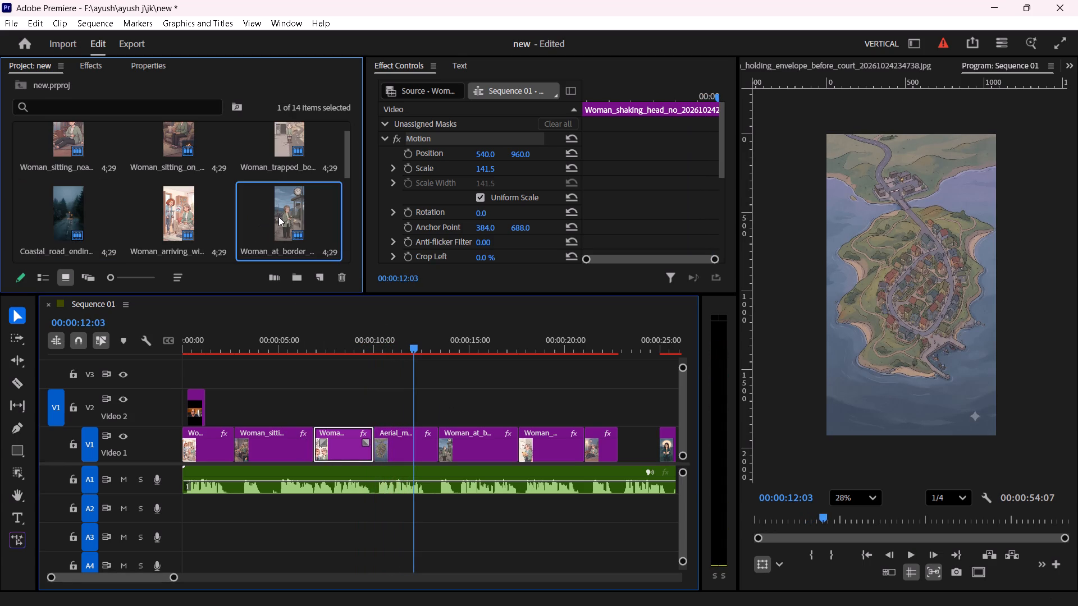
click(278, 139)
scroll(199, 184, up, 1)
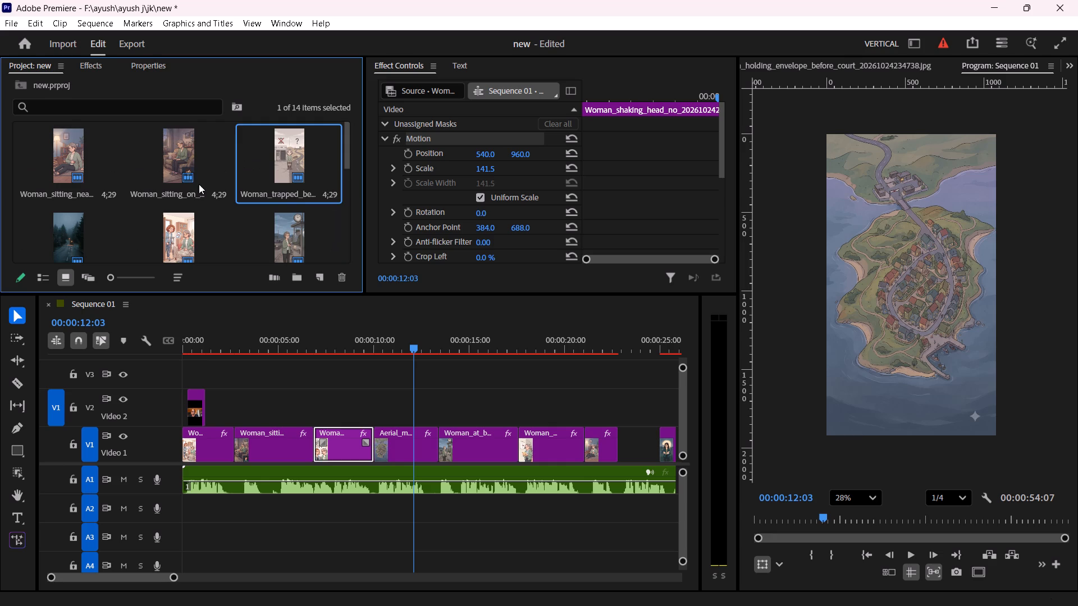
click(184, 157)
click(44, 148)
scroll(113, 175, up, 3)
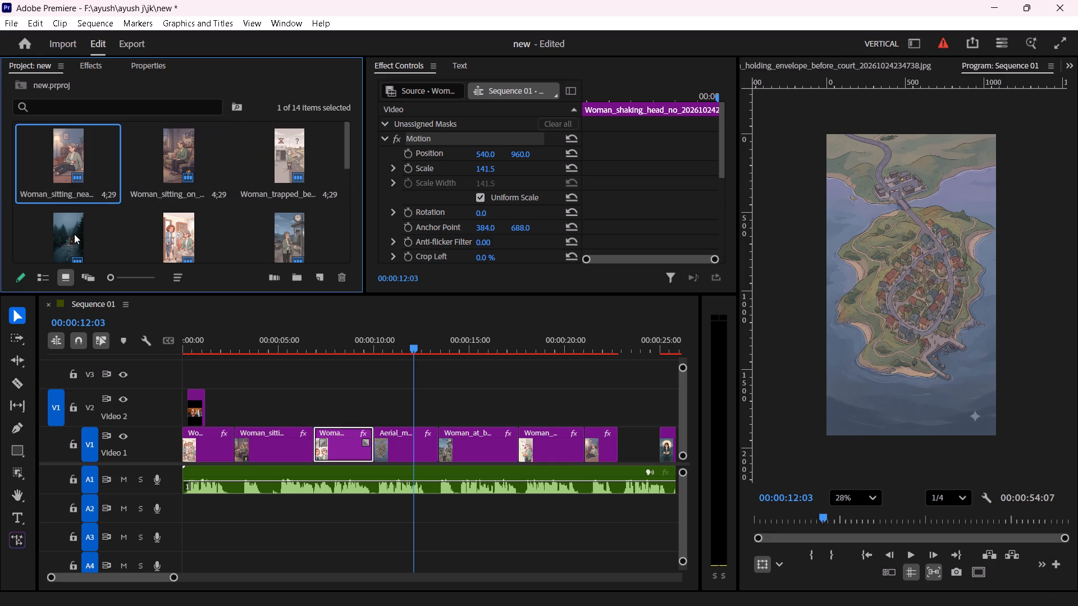
click(72, 239)
scroll(124, 219, down, 1)
click(56, 247)
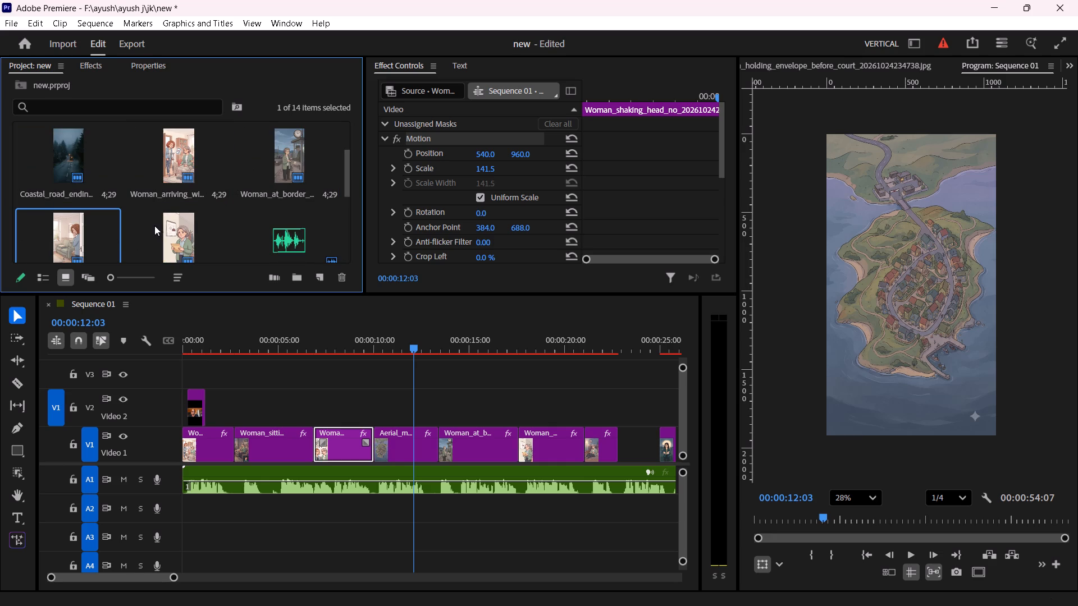
scroll(157, 232, down, 2)
scroll(428, 406, down, 4)
Listen through the gap from about 20.5 seconds, and move the Woman_news_narrator_pointing clip up to Video 2, ending level with lady die.wav.
click(471, 394)
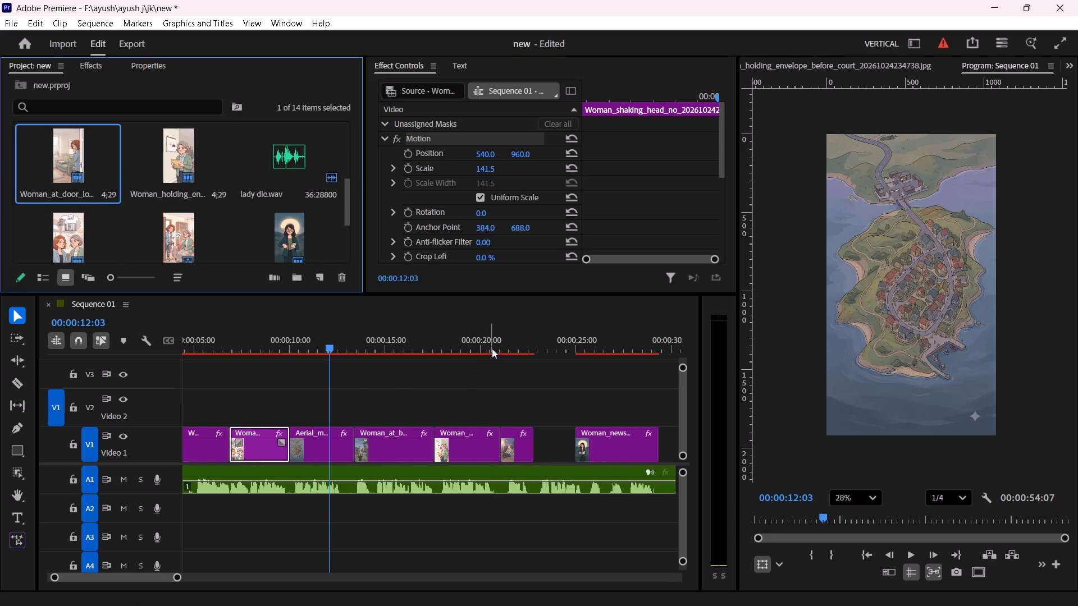
click(493, 348)
key(space)
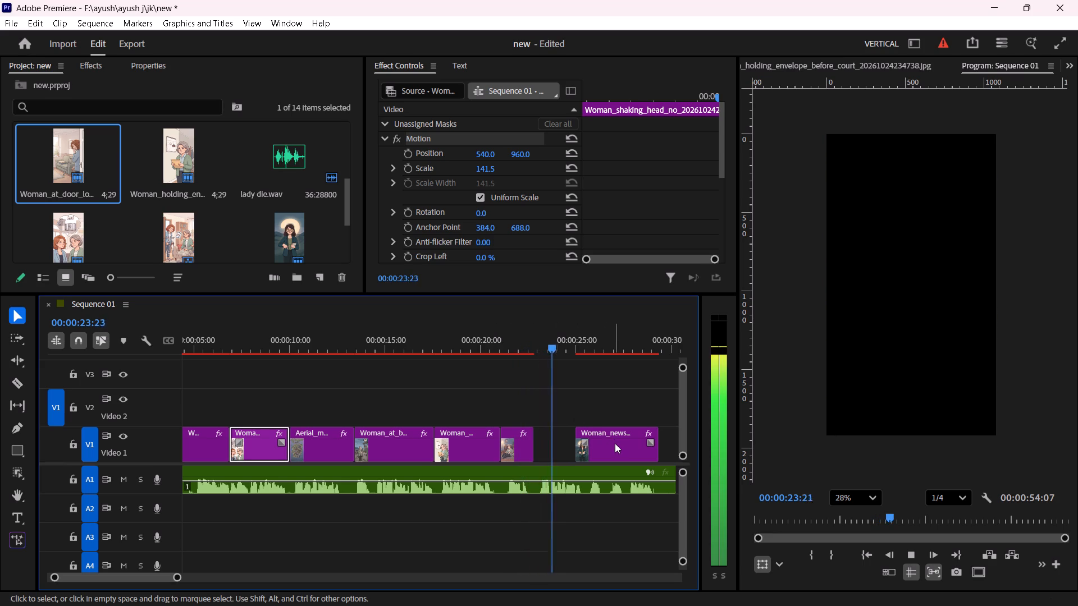
alt+scroll(524, 421, down, 3)
key(space)
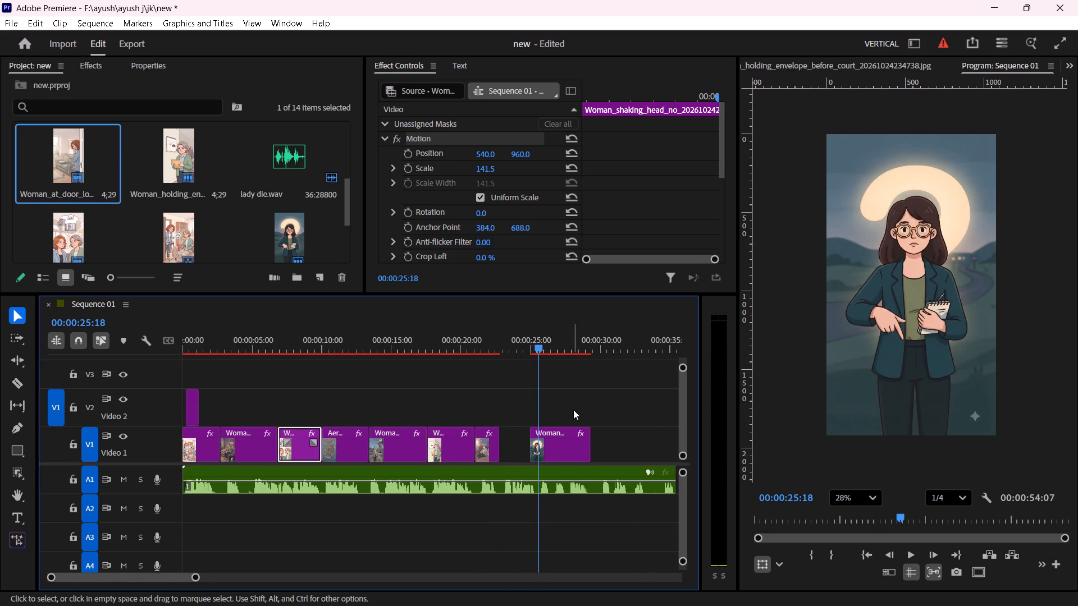
scroll(571, 405, down, 2)
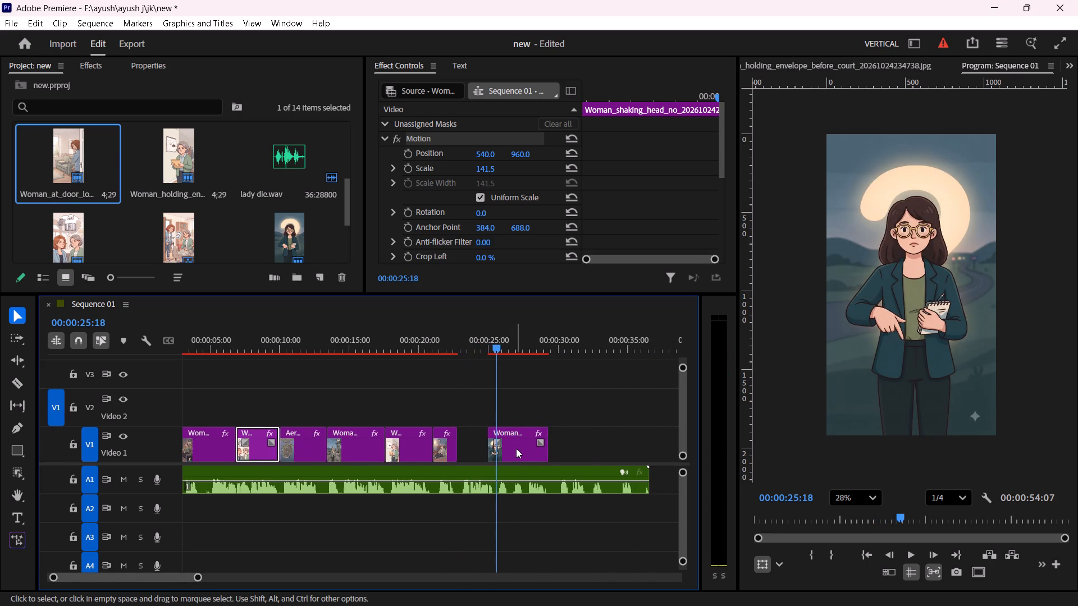
drag(514, 438, 614, 421)
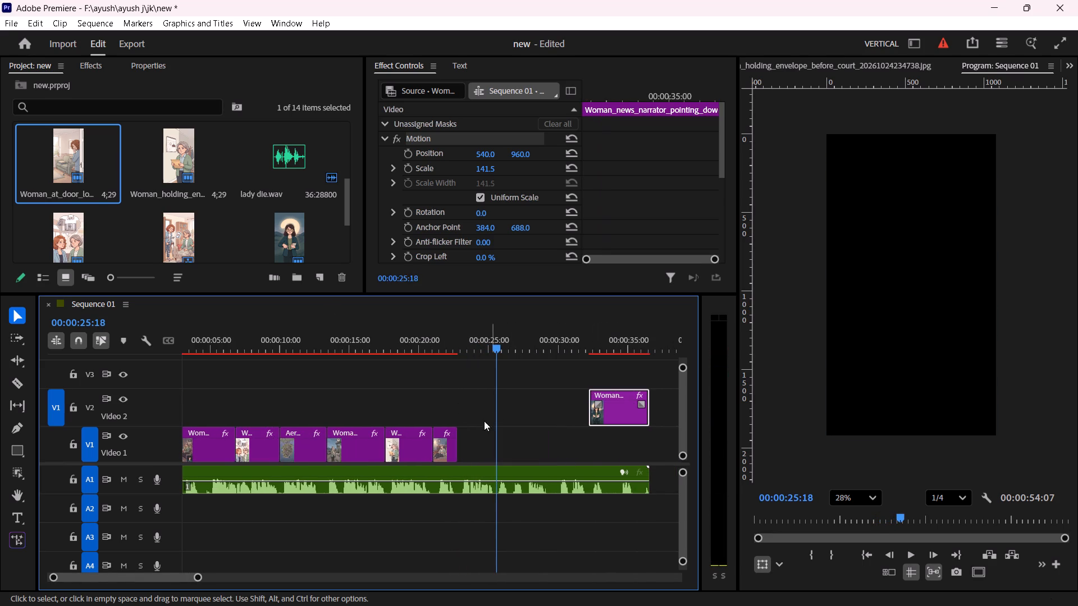
Review the project images and place Woman_at_door_looking_sad on Video 1 directly behind the Woman_sitting_near_overturned clip.
scroll(189, 223, down, 1)
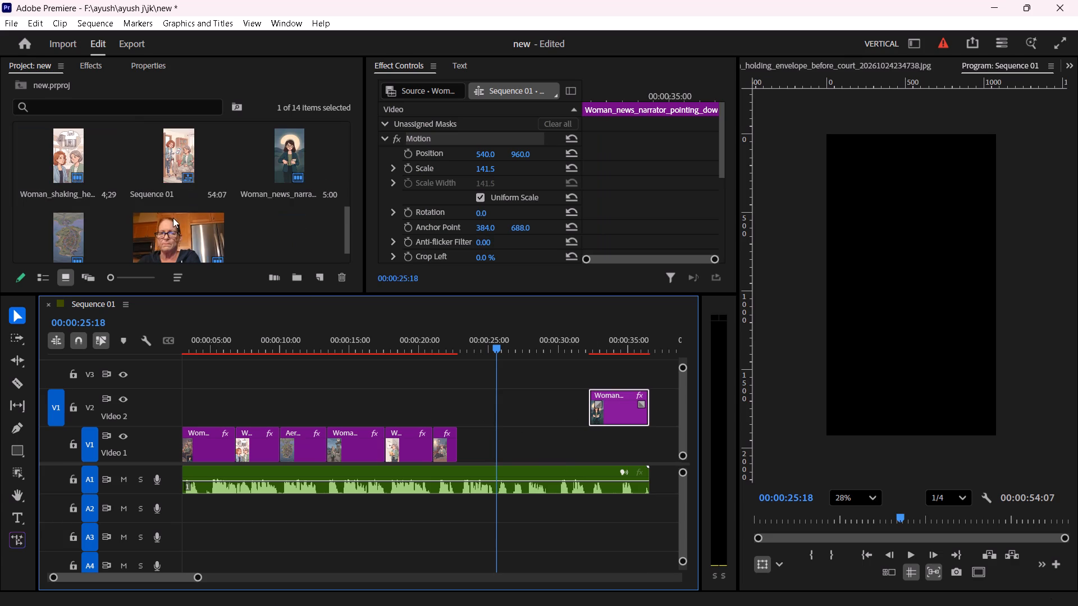
click(74, 155)
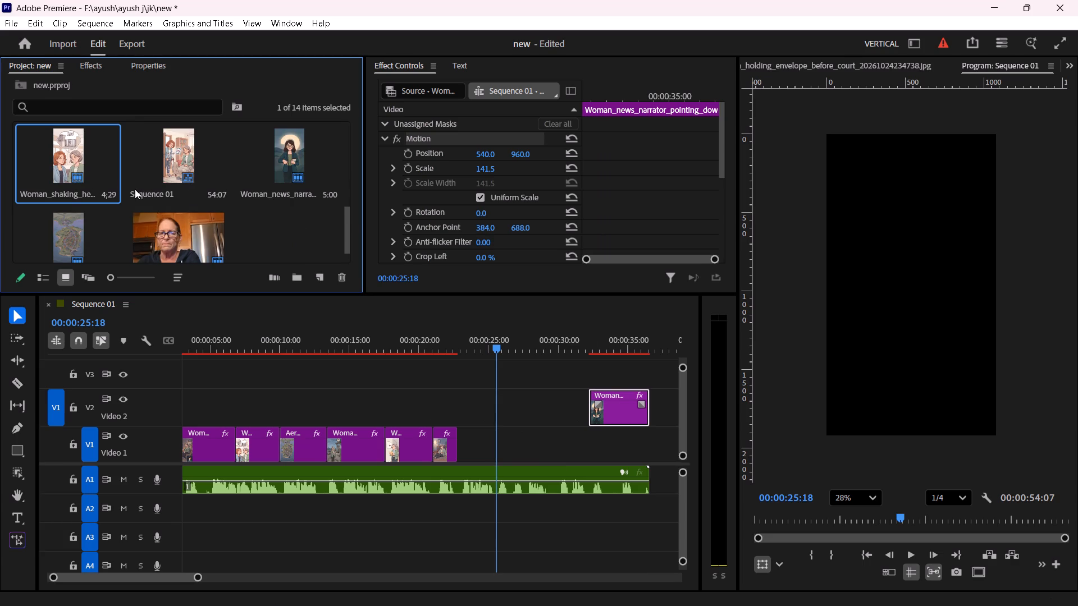
scroll(135, 189, up, 1)
scroll(229, 176, up, 1)
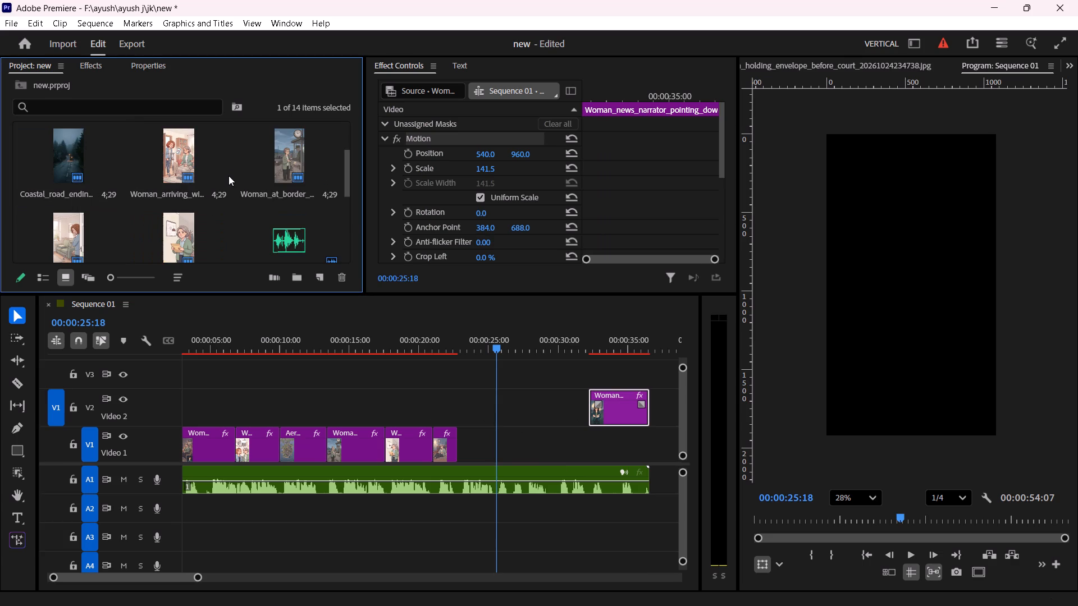
click(176, 163)
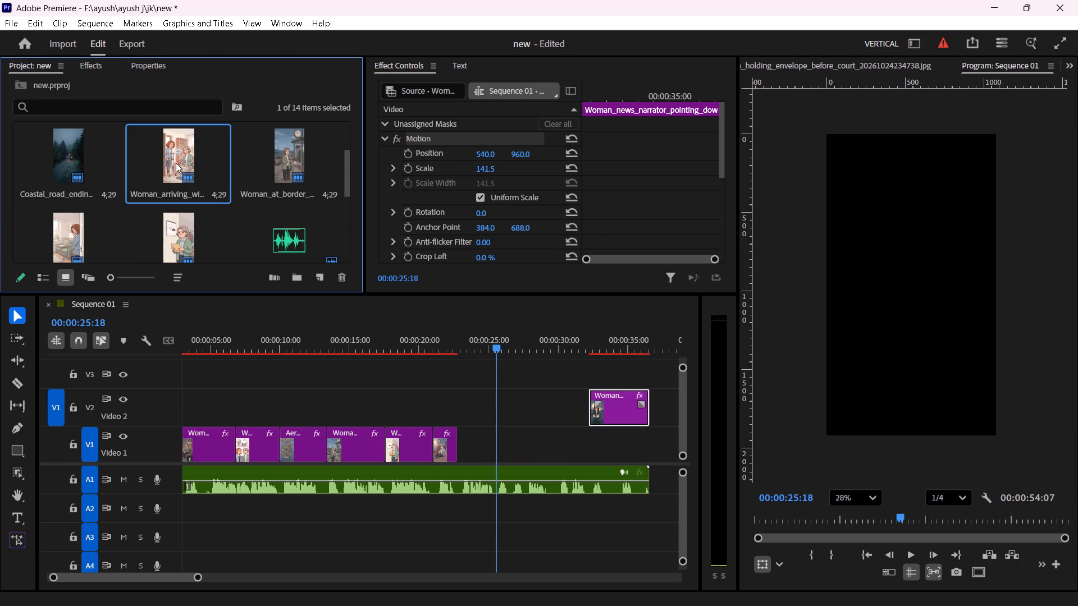
click(176, 163)
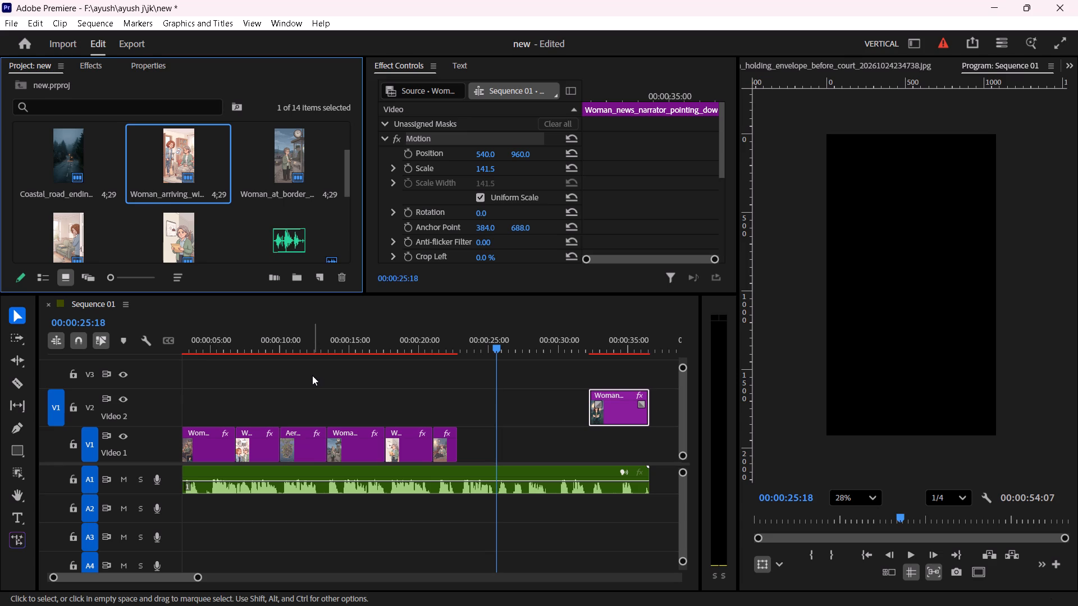
alt+scroll(272, 375, down, 2)
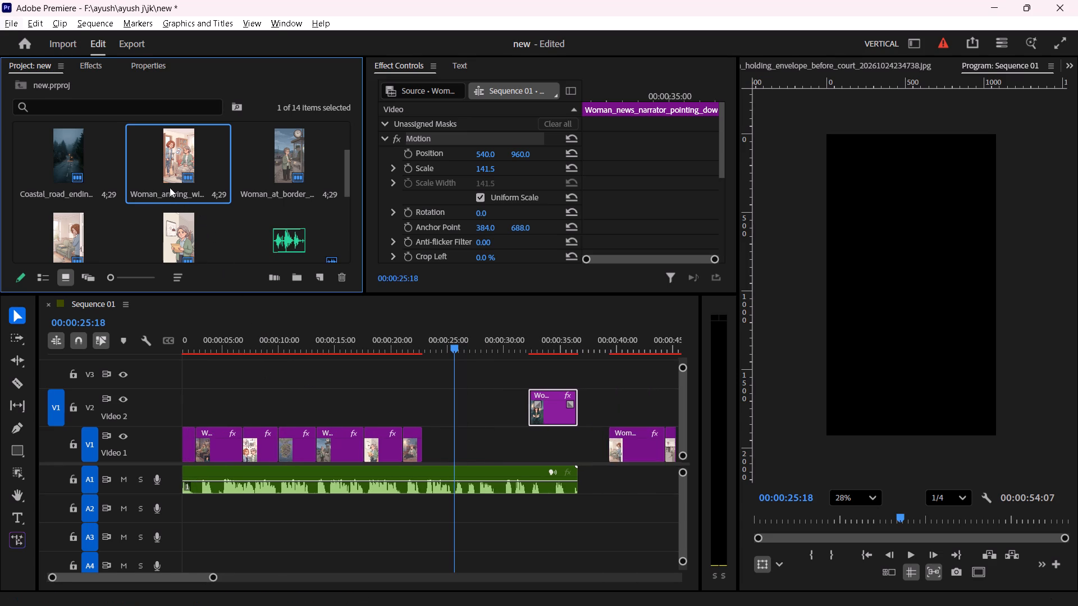
click(284, 164)
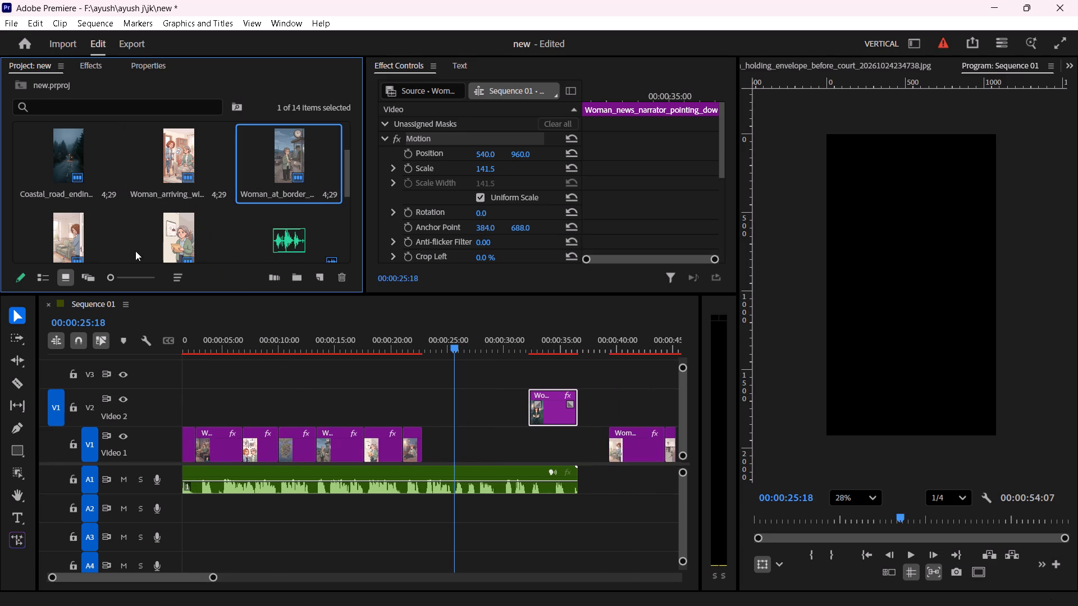
click(77, 238)
drag(71, 238, 70, 241)
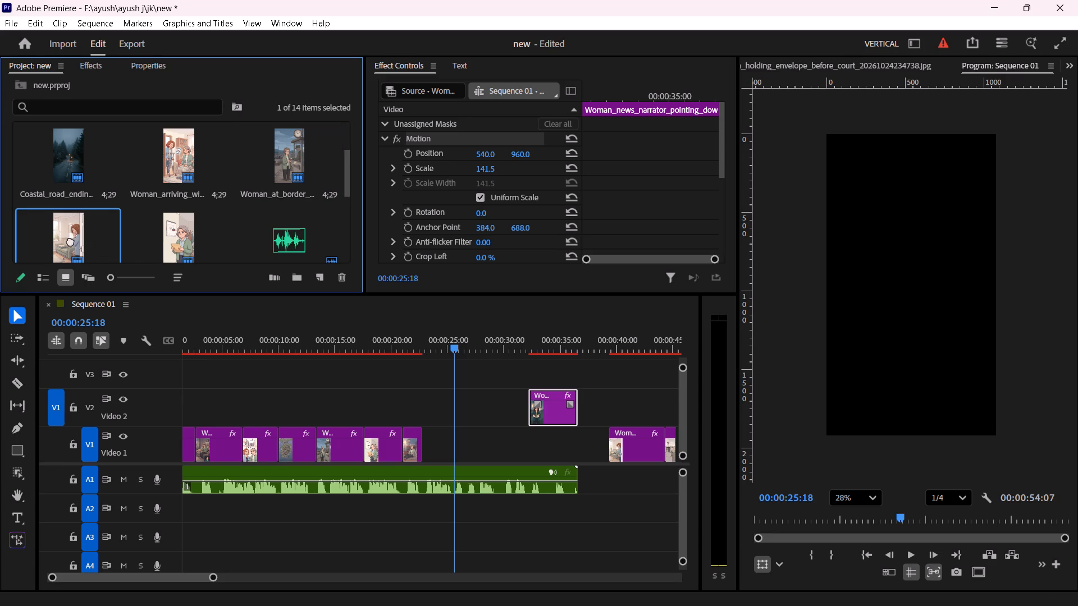
drag(70, 241, 419, 442)
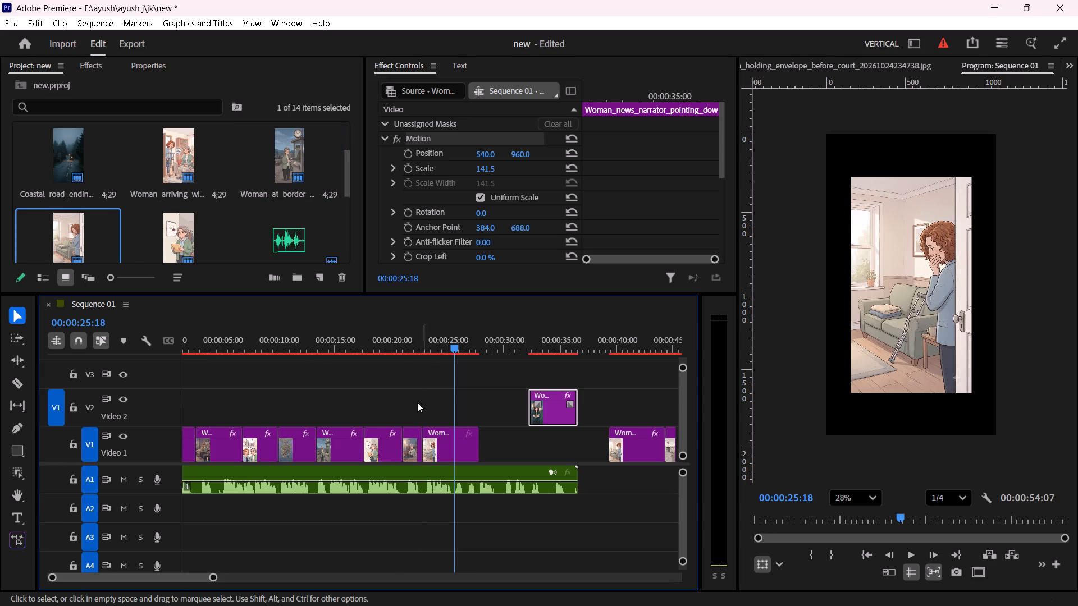
Listen to the voice-over from about 21 to 29 seconds and preview the Woman_trapped_between_closed clip as a candidate for this section.
click(401, 352)
key(space)
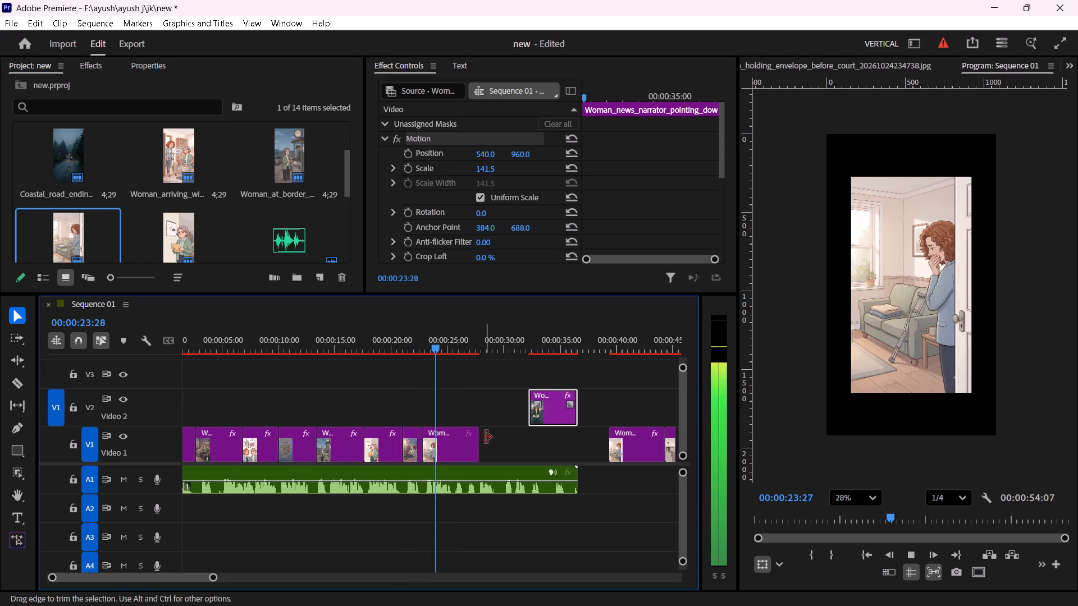
key(space)
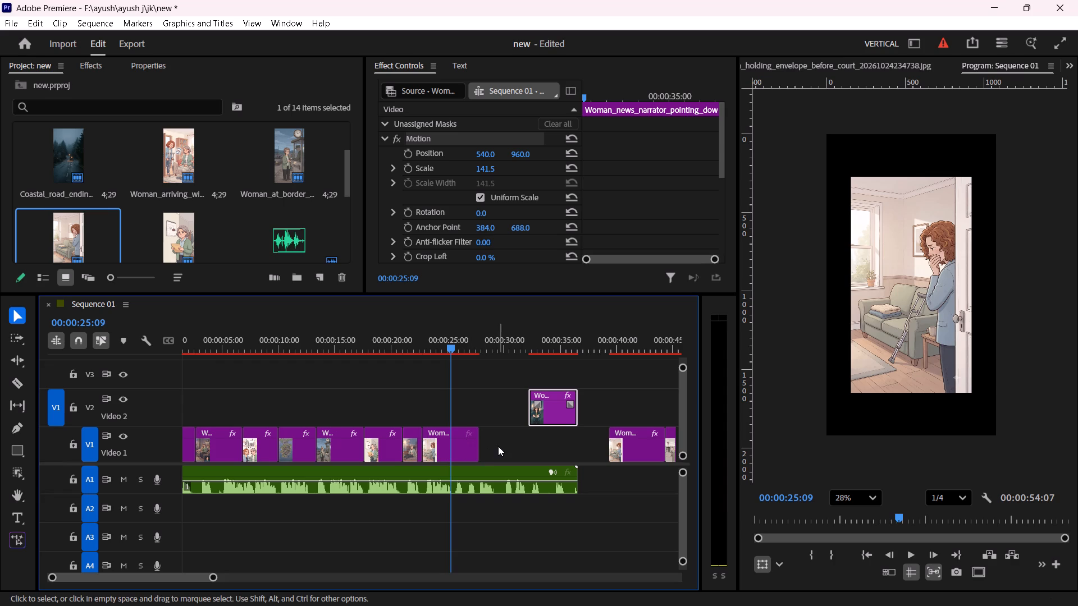
scroll(497, 444, down, 2)
click(639, 451)
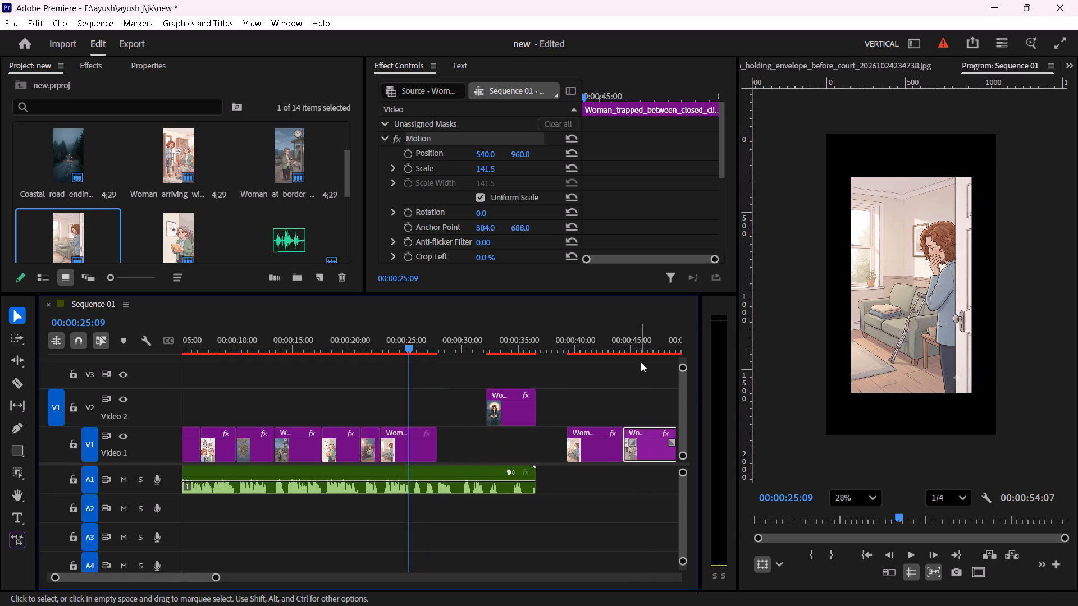
click(643, 346)
key(space)
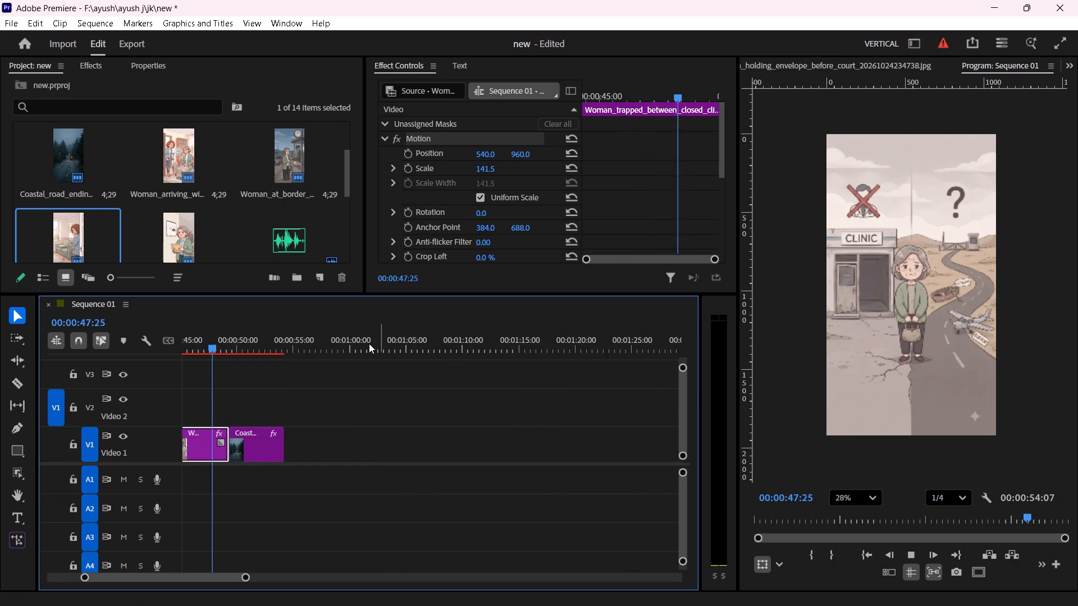
key(space)
scroll(281, 434, up, 14)
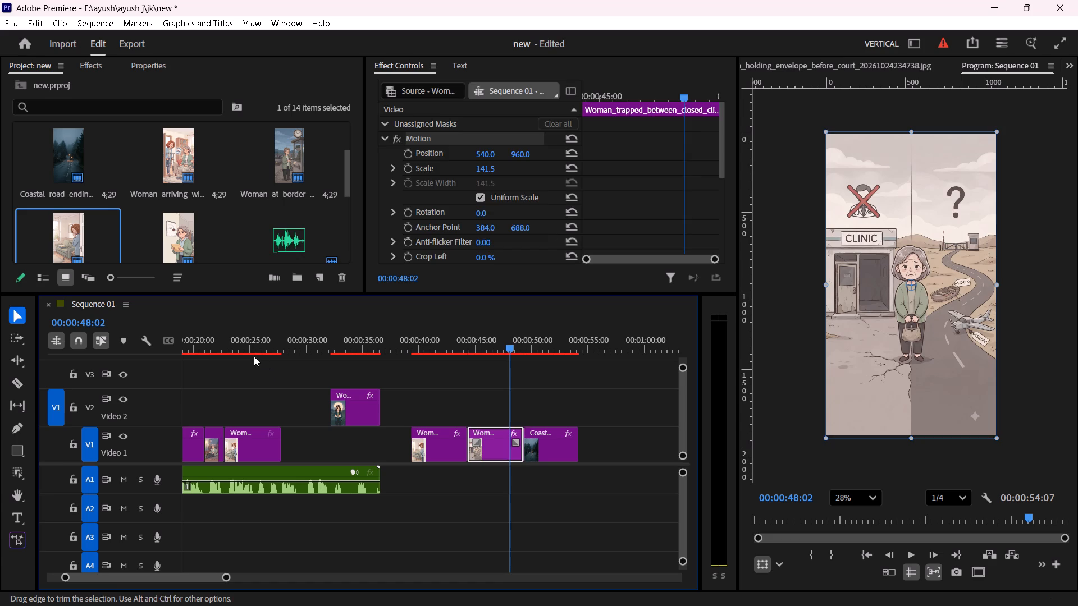
click(254, 356)
click(239, 351)
key(space)
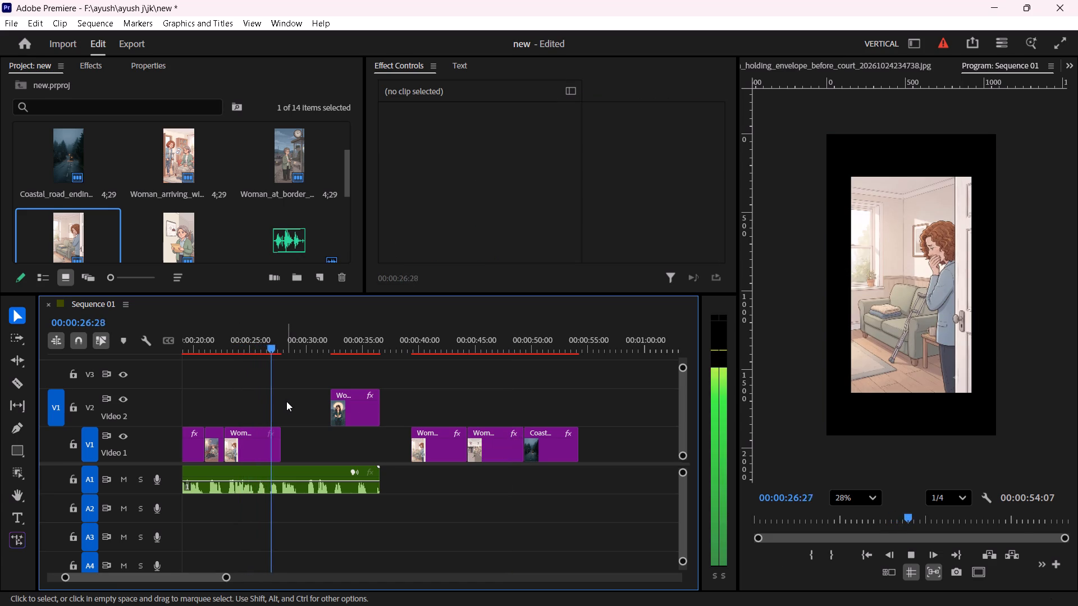
key(space)
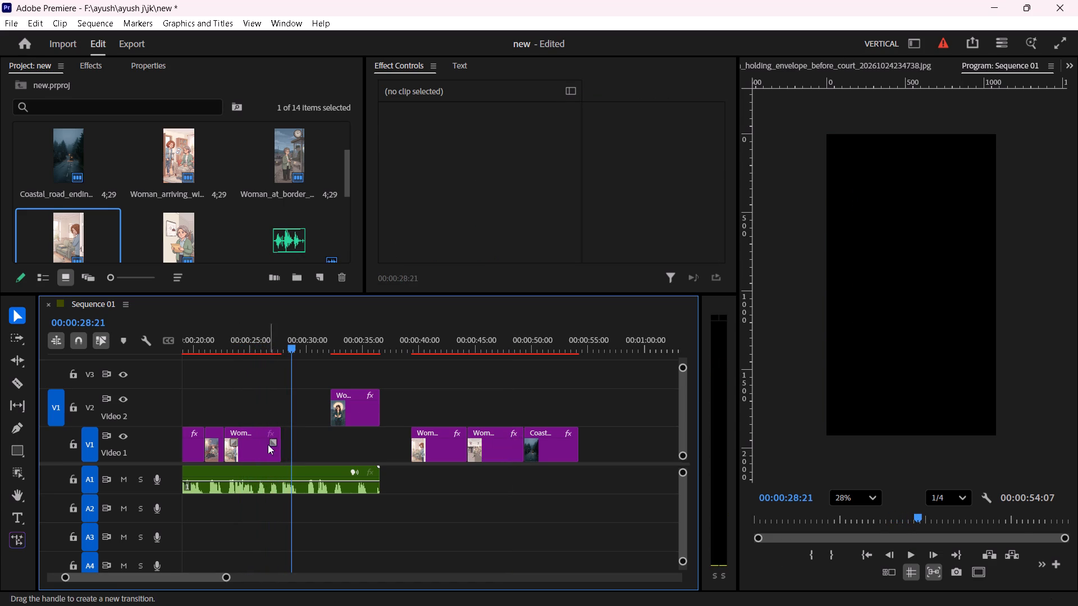
Delete the Woman_at_door_looking_sad clip directly behind Woman_sitting_near_overturned on Video 1.
click(258, 447)
key(Delete)
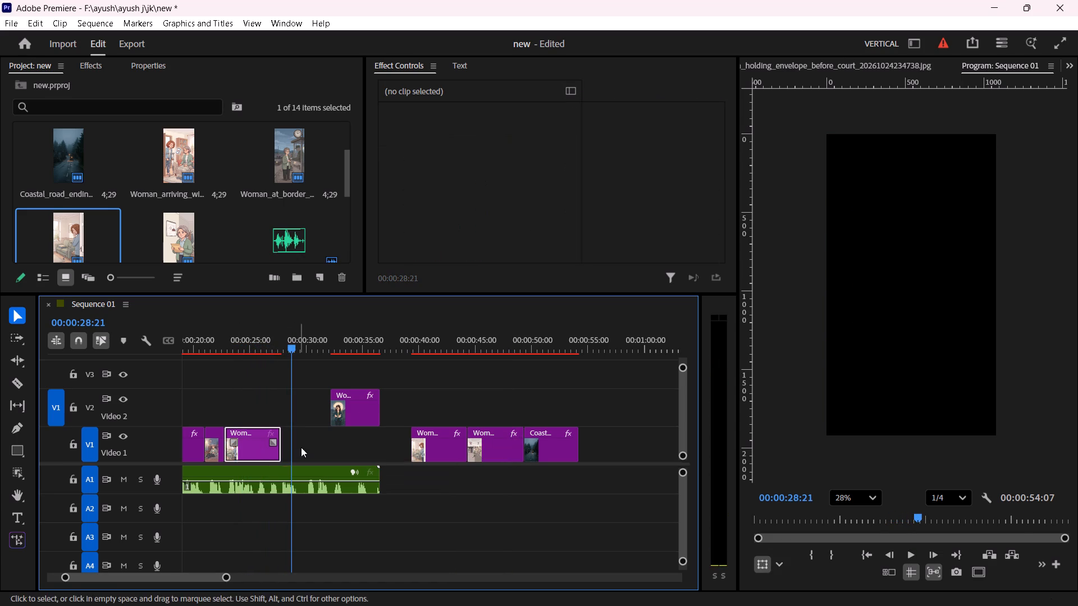
On Video 1, move the remaining Woman_at_door_looking_sad clip to start at about 30 seconds and Woman_trapped_between_closed directly behind Woman_sitting_near_overturned.
drag(434, 458, 414, 456)
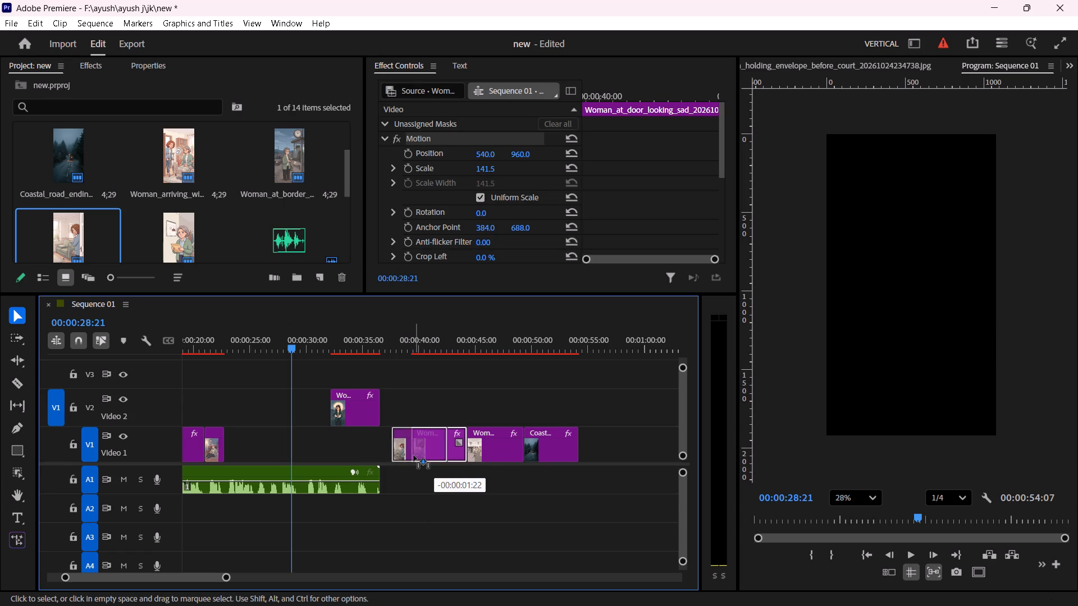
drag(414, 456, 326, 458)
drag(490, 453, 253, 453)
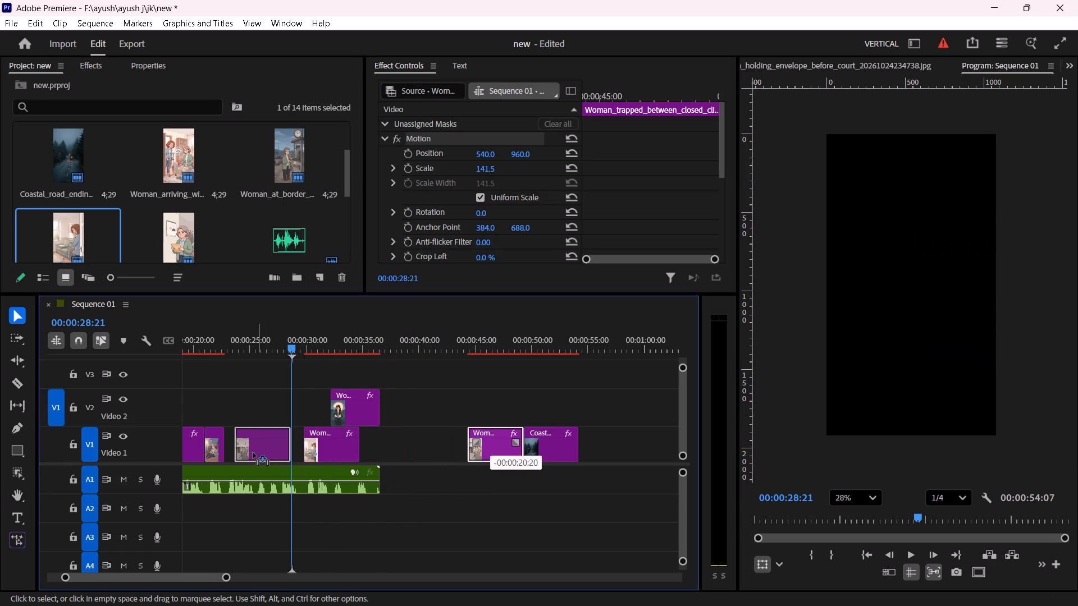
drag(253, 453, 245, 453)
alt+scroll(245, 453, up, 6)
Listen through the Woman_trapped_between_closed clip, and trim it to run from about 25.5 seconds to the start of Woman_at_door_looking_sad.
click(202, 347)
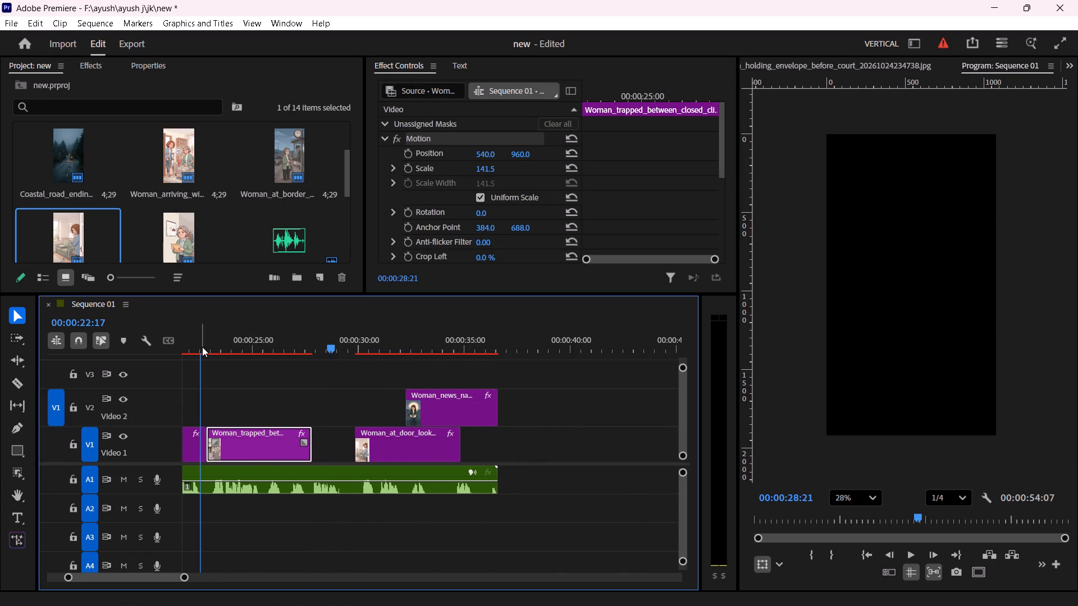
key(space)
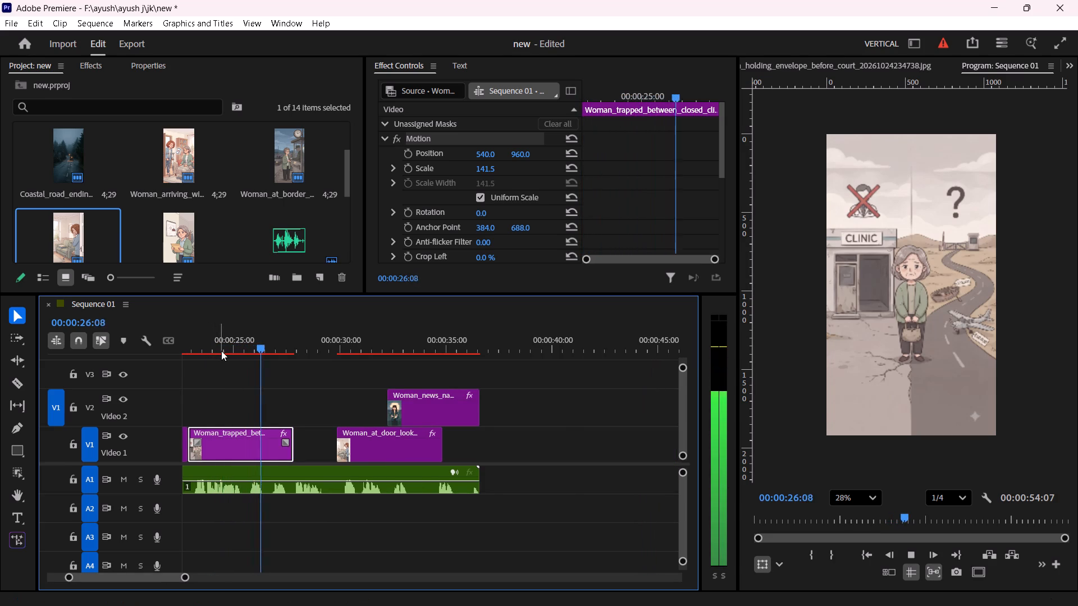
scroll(233, 392, up, 8)
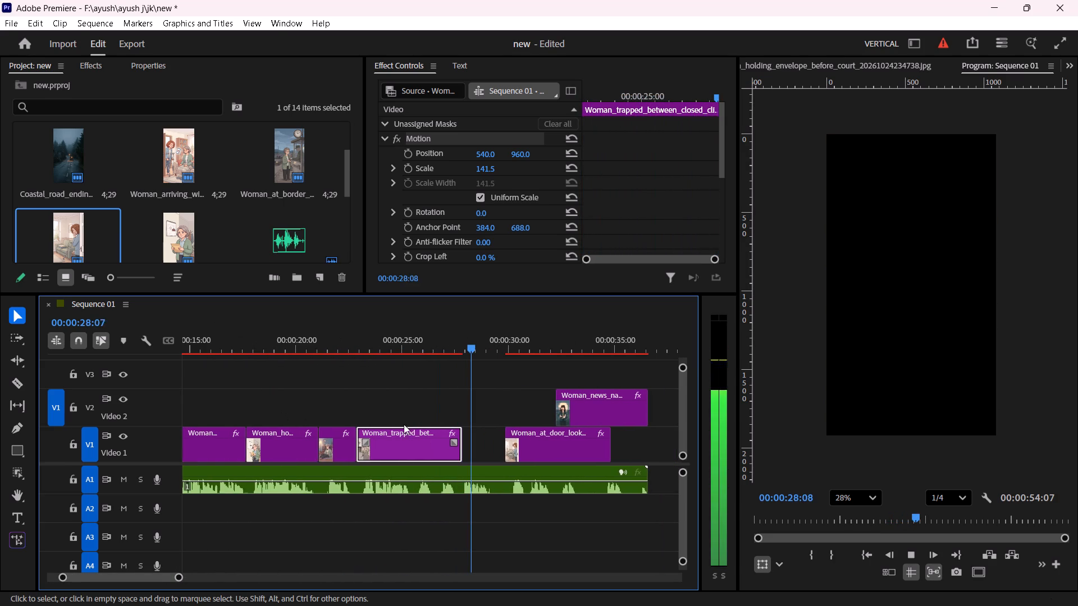
key(space)
alt+scroll(408, 428, down, 9)
alt+scroll(427, 448, up, 2)
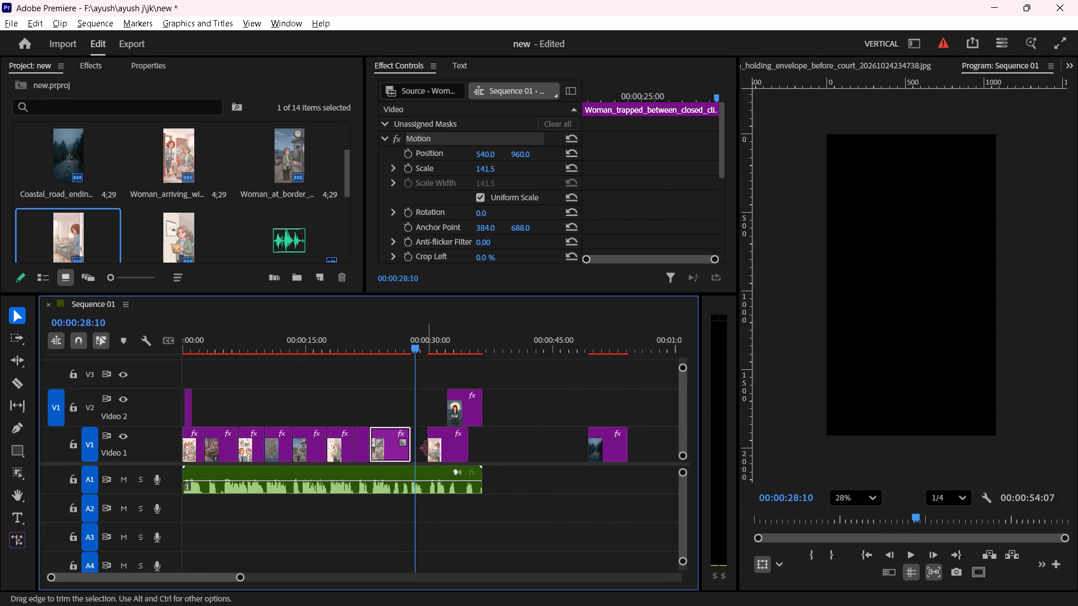
alt+scroll(427, 448, up, 12)
click(280, 453)
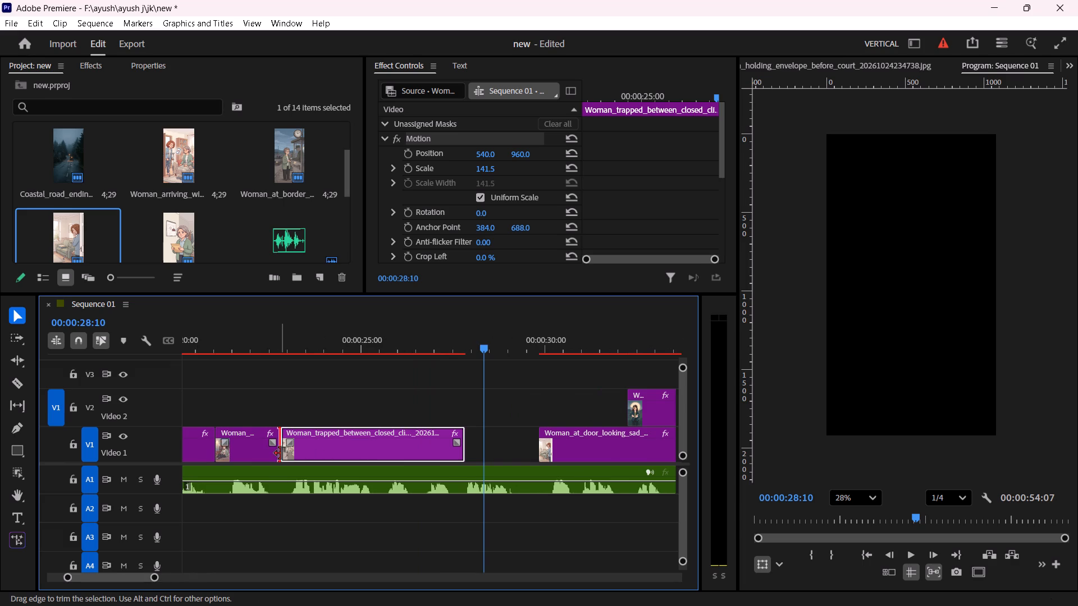
drag(285, 453, 389, 459)
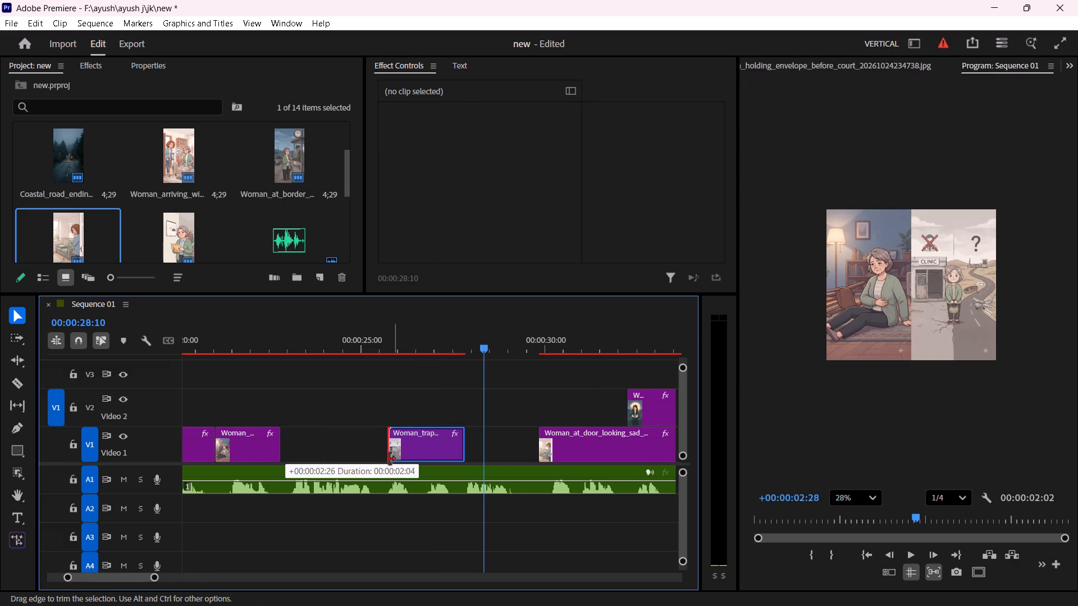
drag(389, 459, 385, 461)
drag(465, 457, 536, 449)
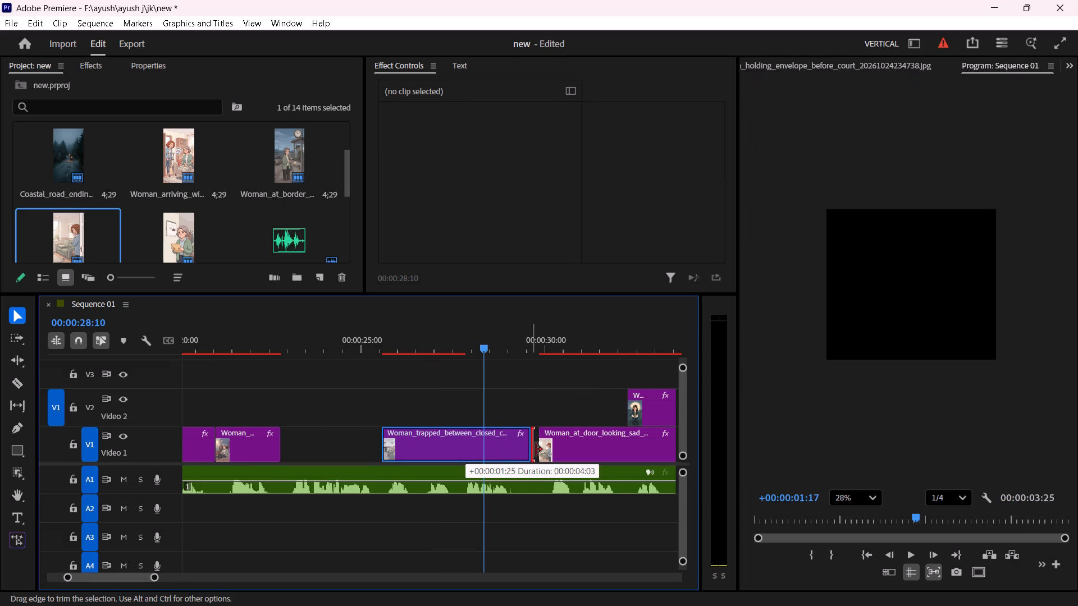
drag(536, 449, 541, 448)
Copy the Woman_arriving_with_crutches clip from the start of Video 1 into the gap before Woman_trapped_between_closed.
alt+scroll(441, 449, down, 4)
scroll(325, 449, up, 7)
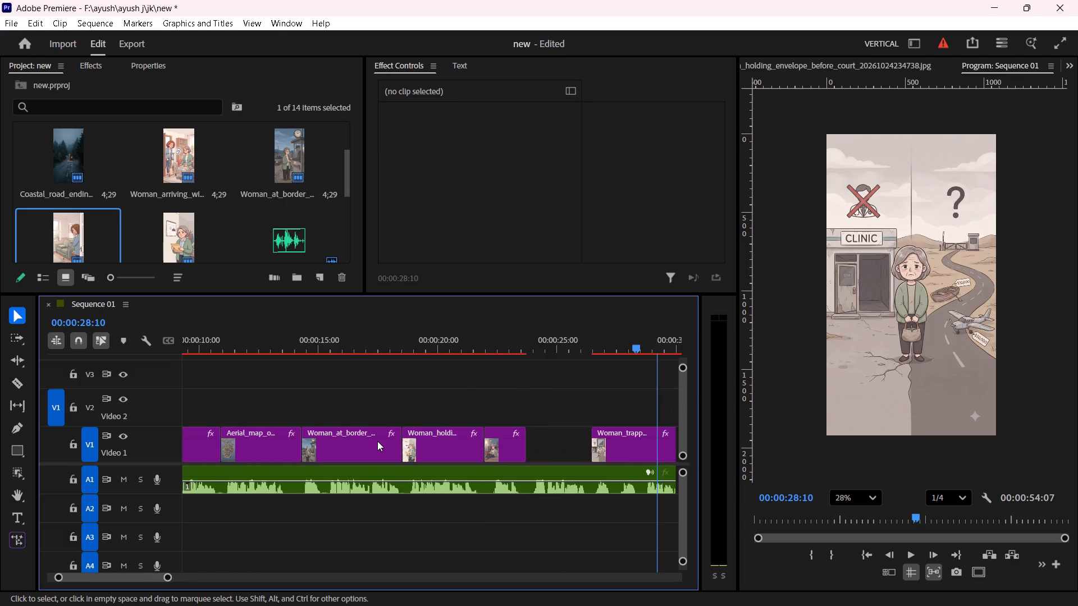
scroll(377, 441, up, 4)
scroll(378, 441, down, 6)
scroll(282, 460, up, 5)
click(282, 454)
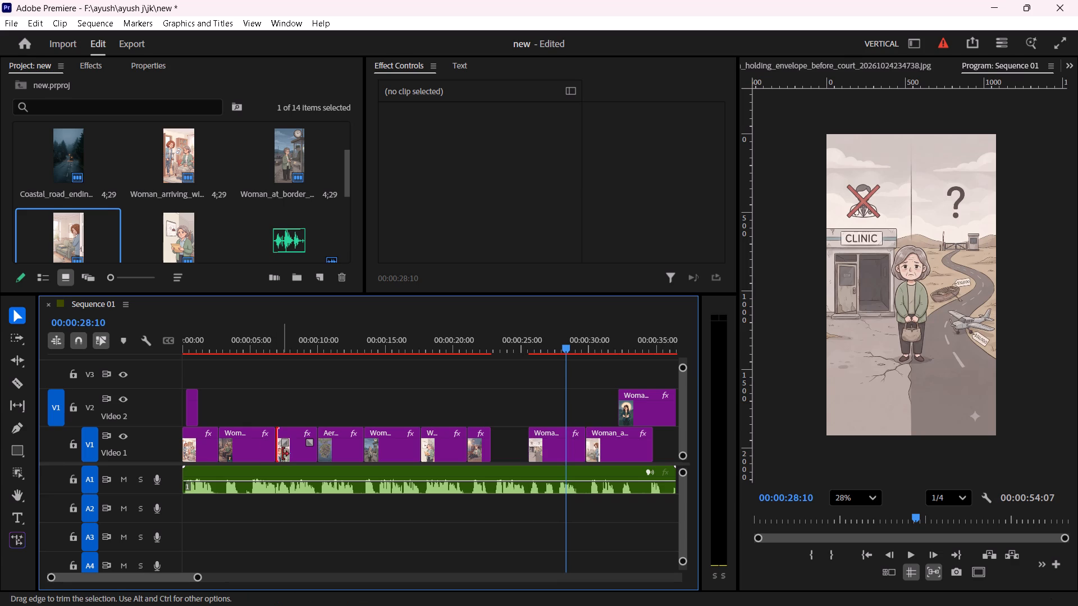
click(189, 456)
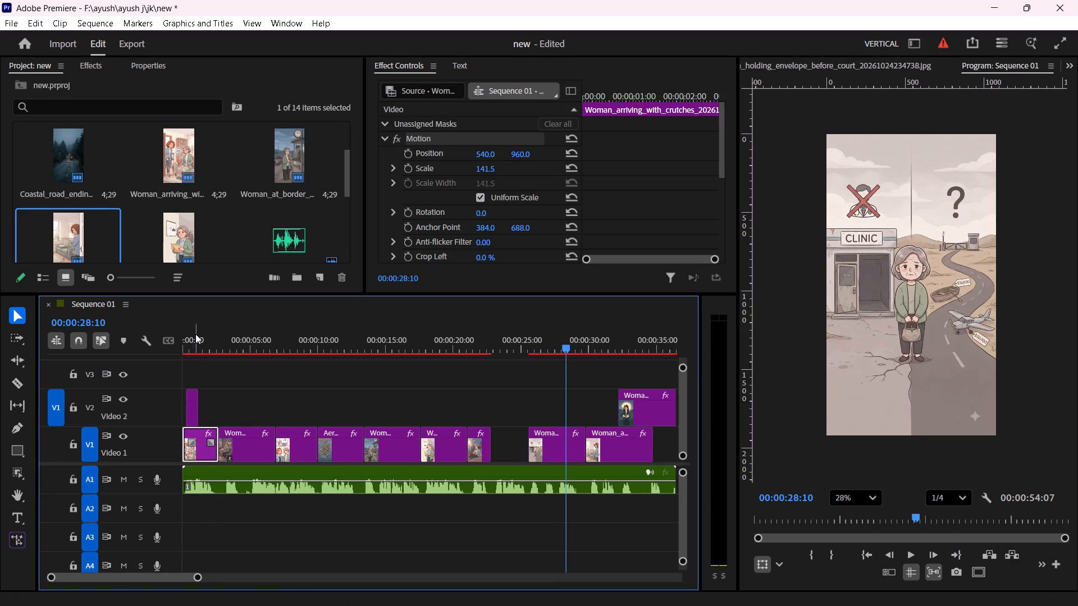
alt+drag(201, 457, 378, 454)
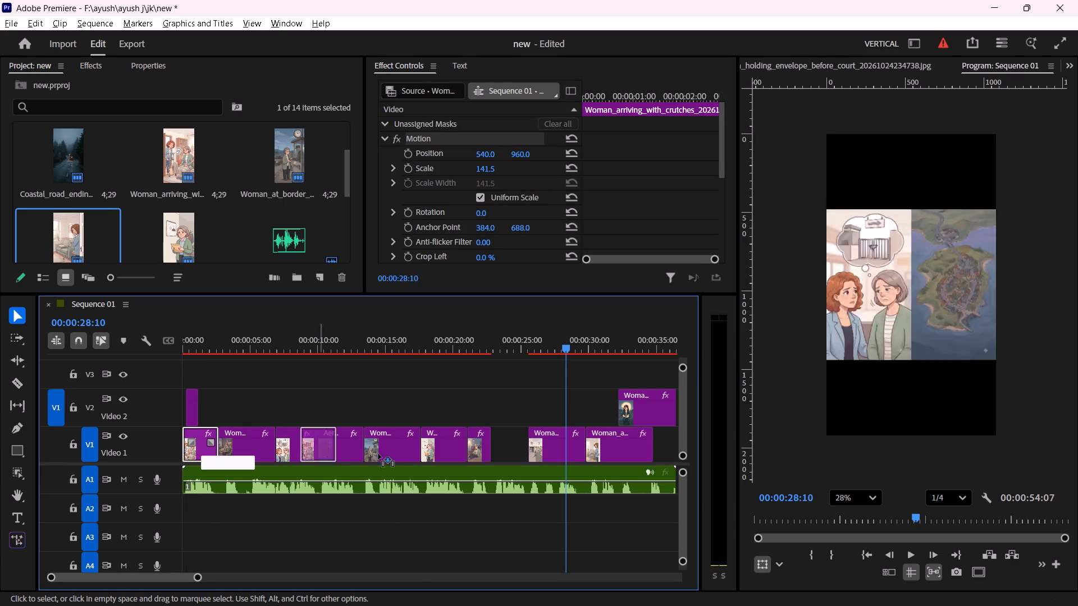
alt+drag(378, 454, 517, 448)
Play back from the Woman_sitting_near_overturned clip into the Woman_news_narrator_pointing clip to check the images against the voice-over.
alt+scroll(513, 447, up, 10)
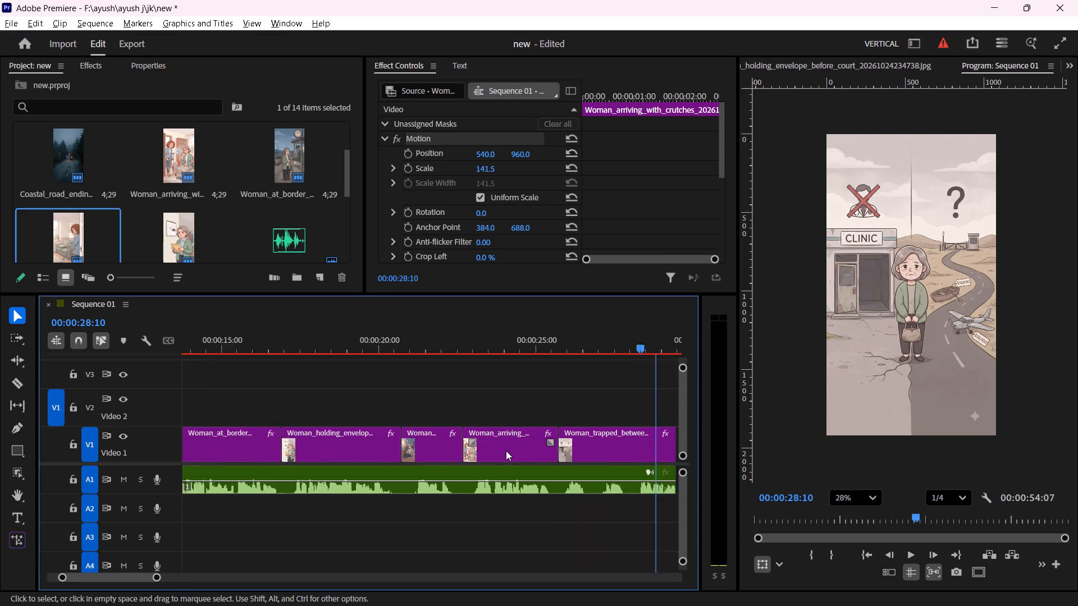
click(430, 346)
key(space)
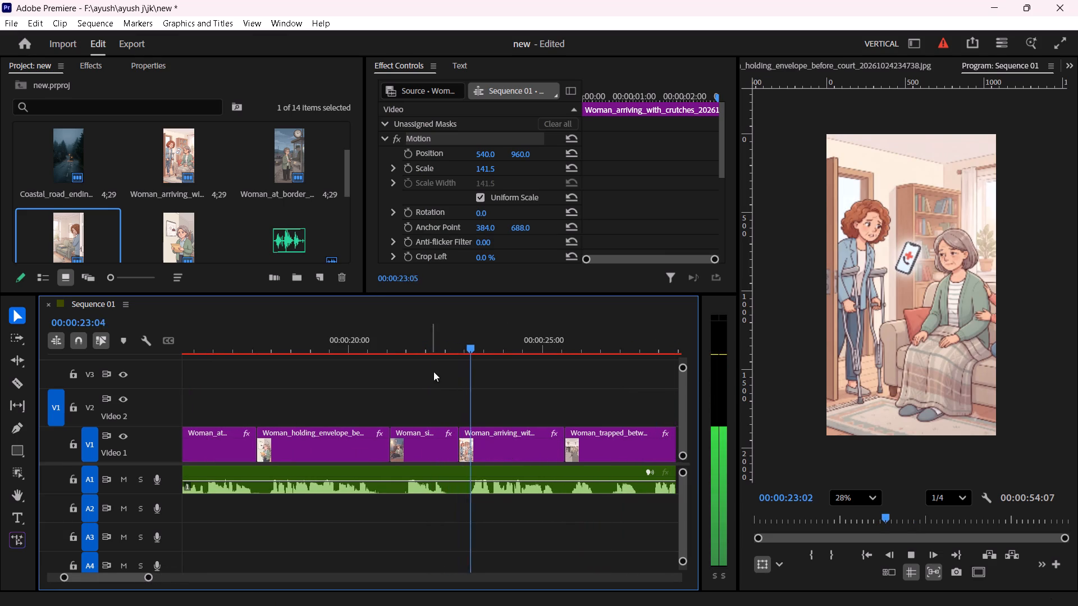
scroll(437, 392, down, 5)
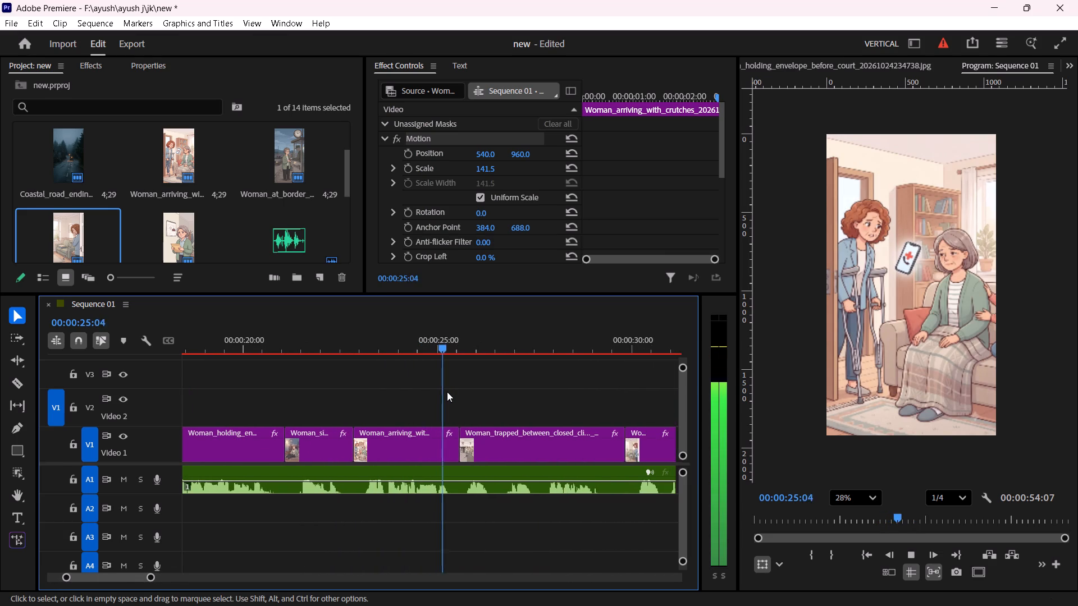
scroll(447, 392, down, 3)
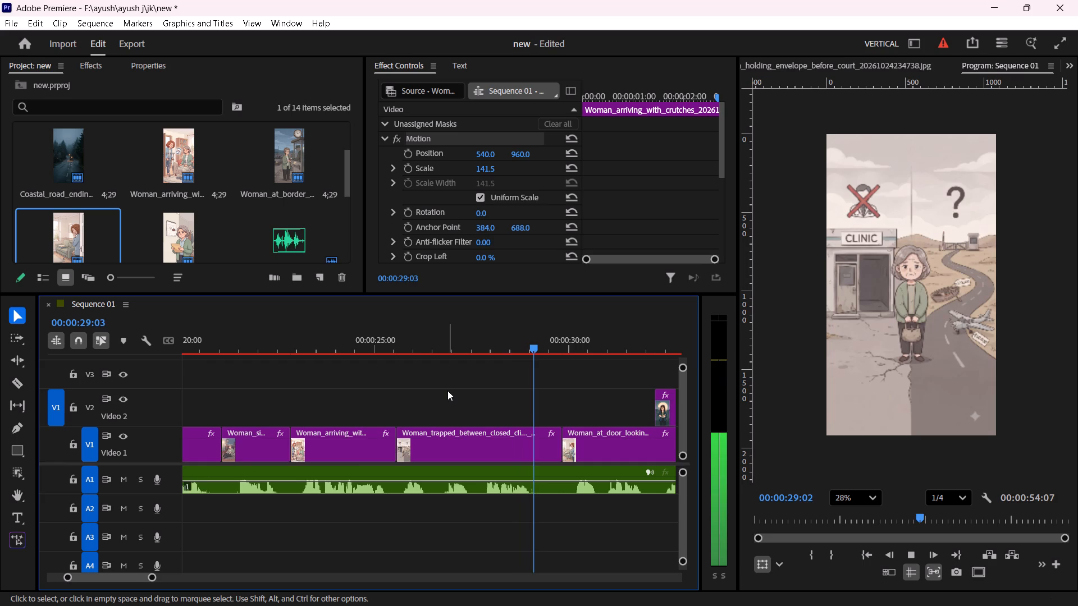
scroll(447, 391, down, 5)
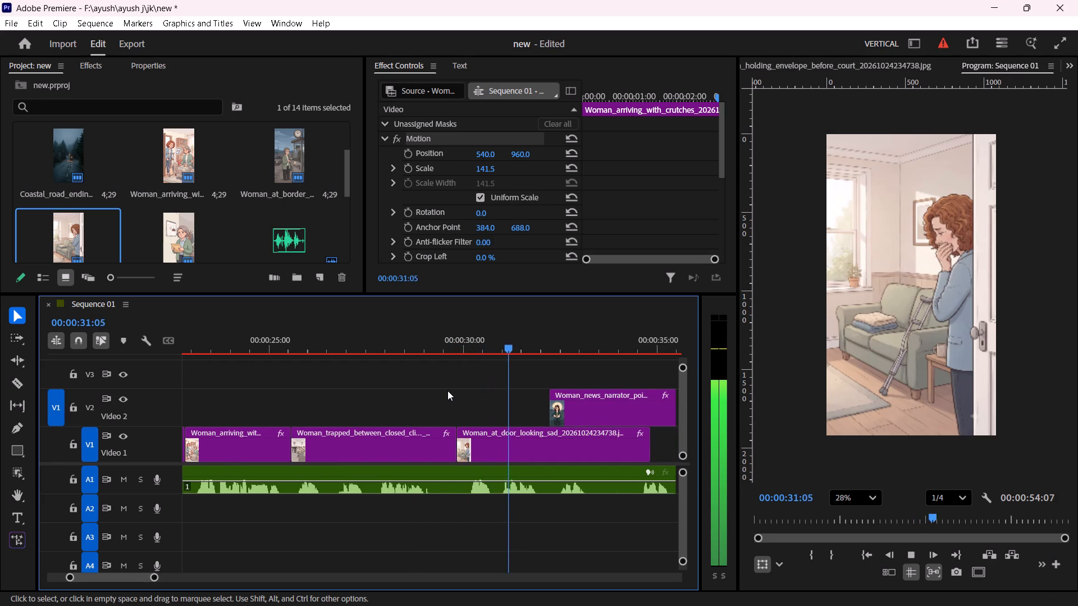
scroll(447, 389, down, 5)
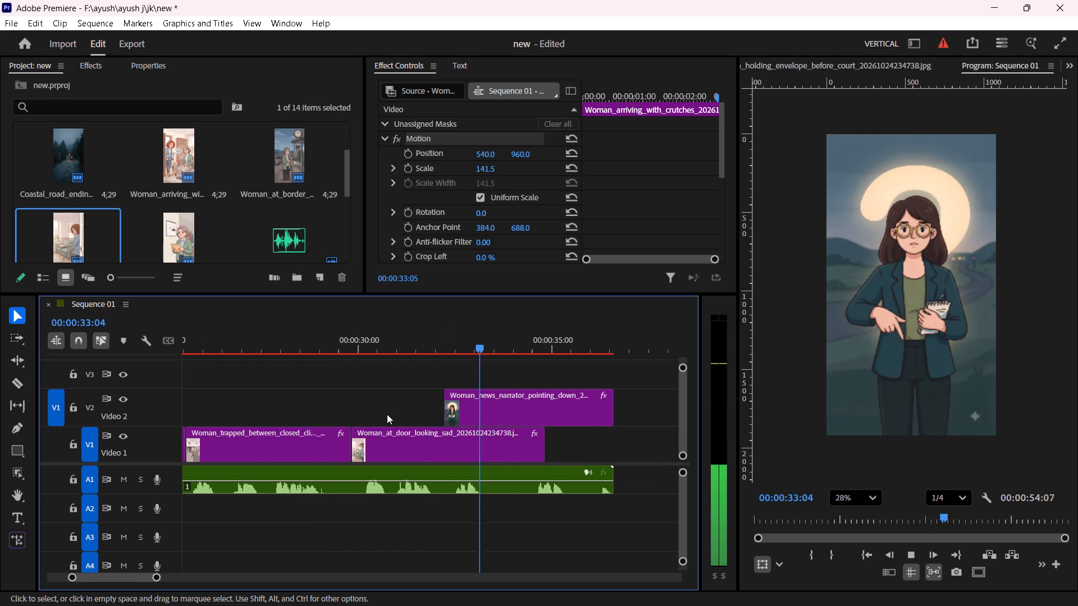
key(space)
Move the Woman_news_narrator_pointing clip on Video 2 to start at about 33.8 seconds, trim its end level with lady die.wav, and play it back.
alt+scroll(494, 431, down, 3)
click(483, 413)
drag(497, 412, 528, 414)
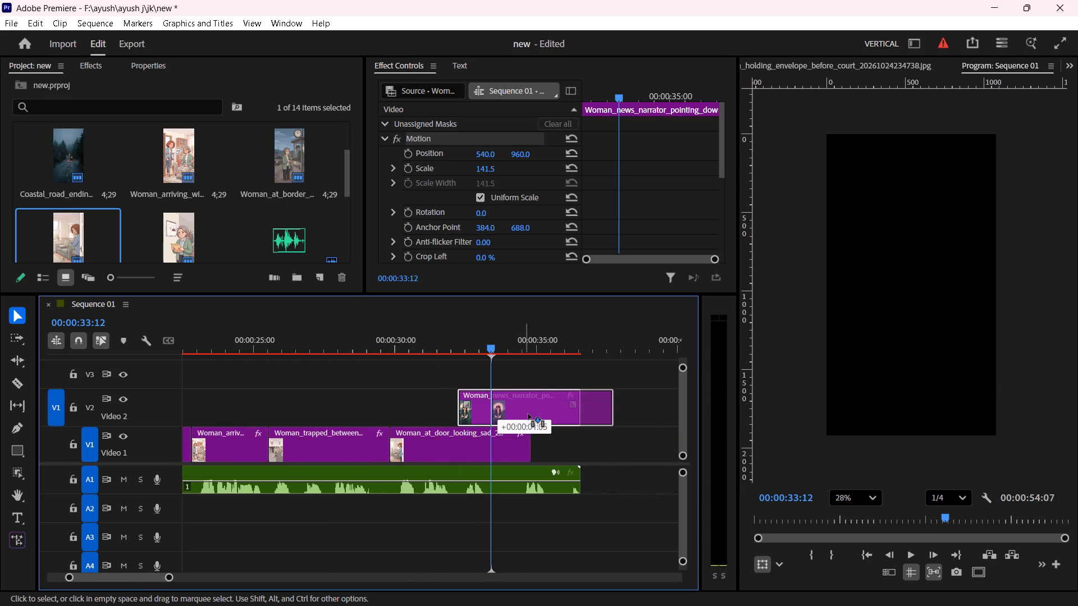
drag(528, 414, 542, 414)
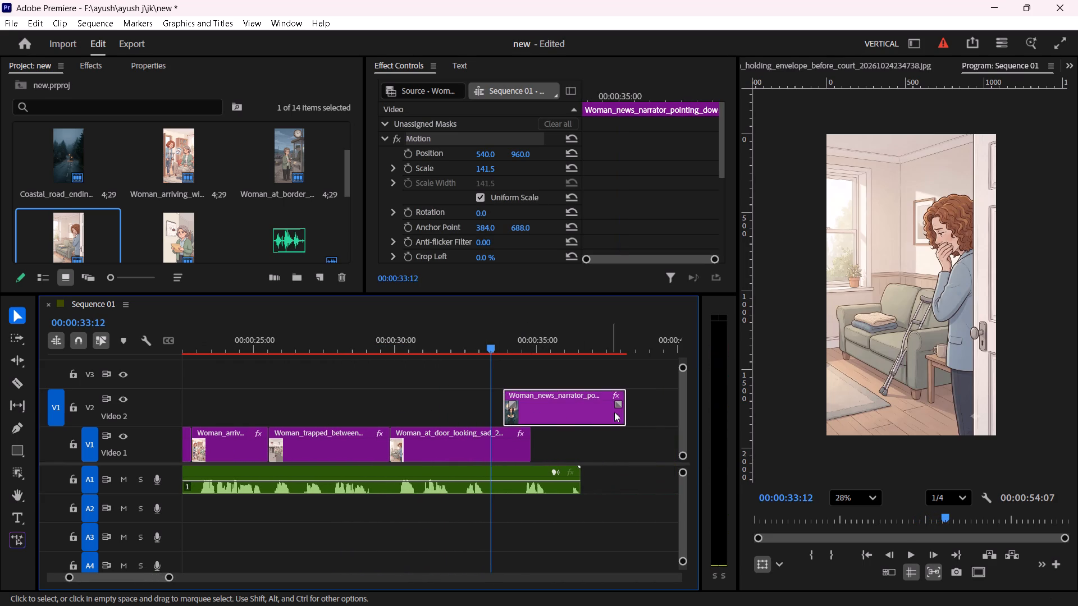
drag(624, 421, 581, 427)
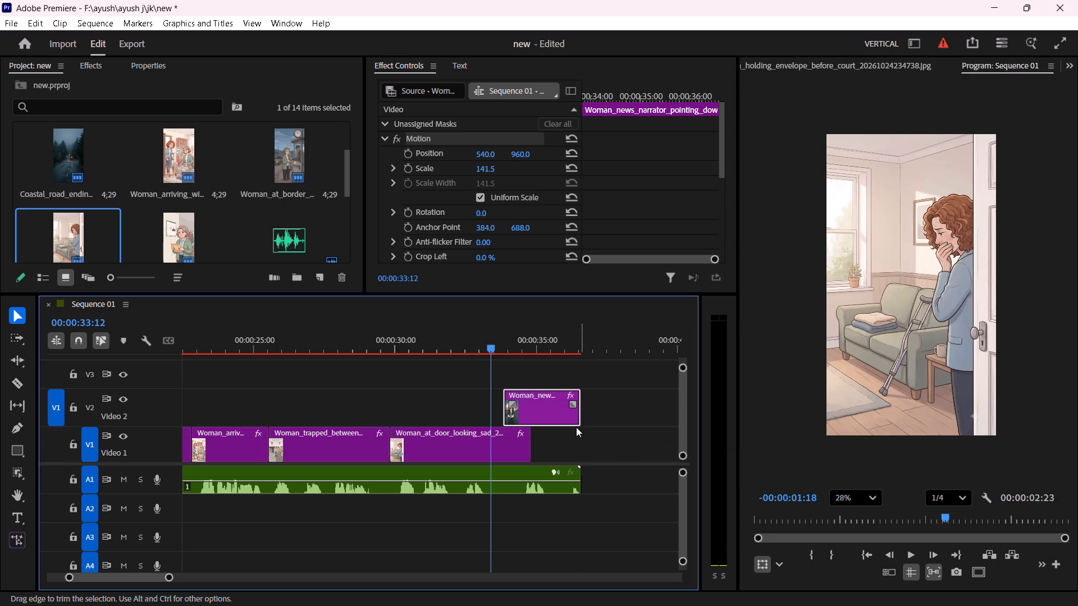
key(space)
key(space)
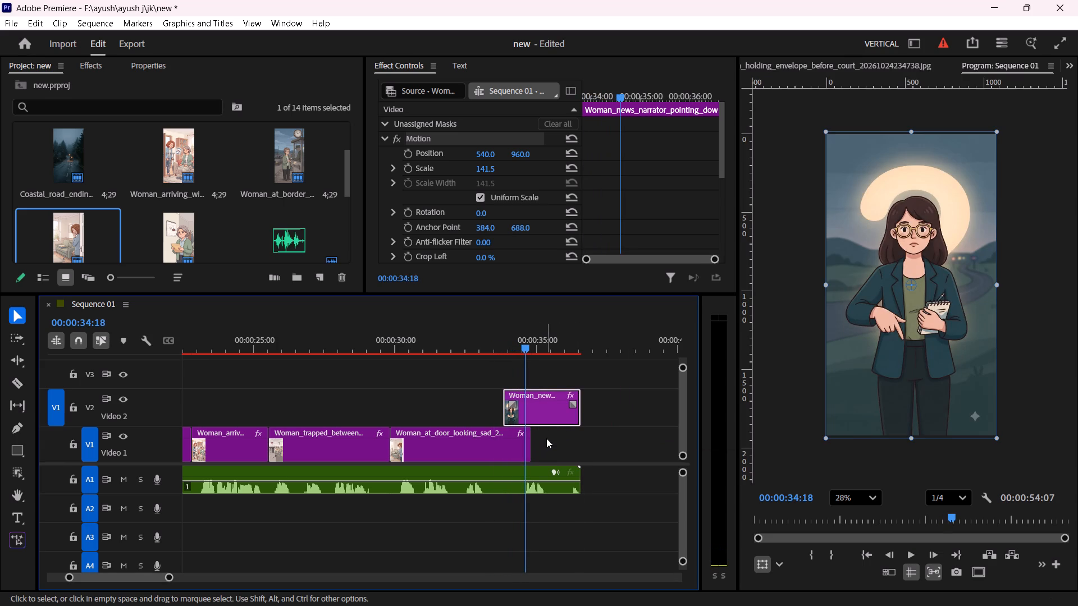
key(space)
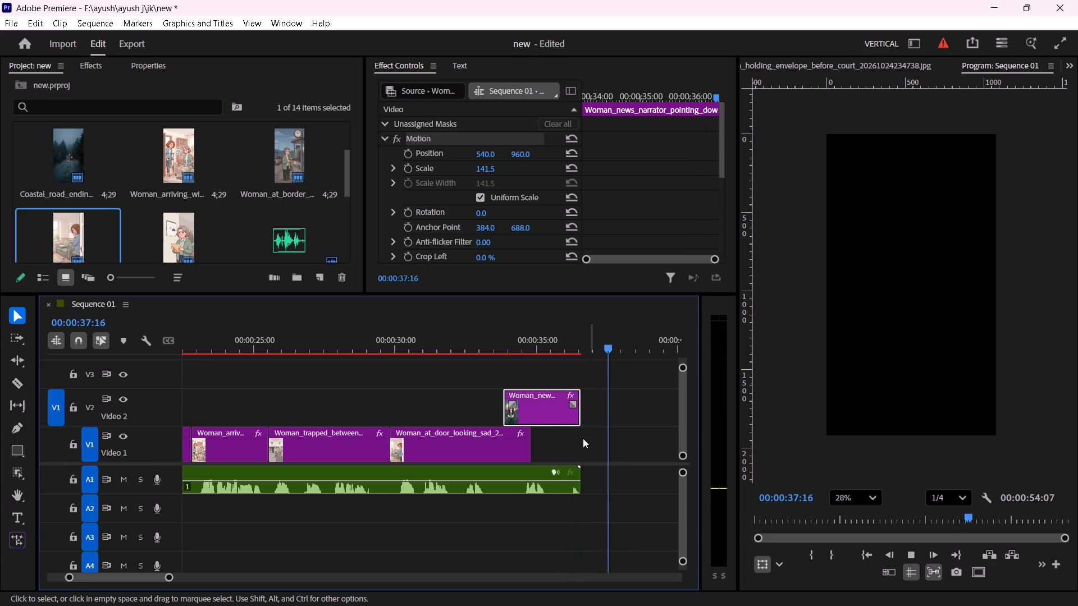
Move the Coastal_road_ending_at_border clip on Video 1 directly behind Woman_at_door_looking_sad.
click(513, 409)
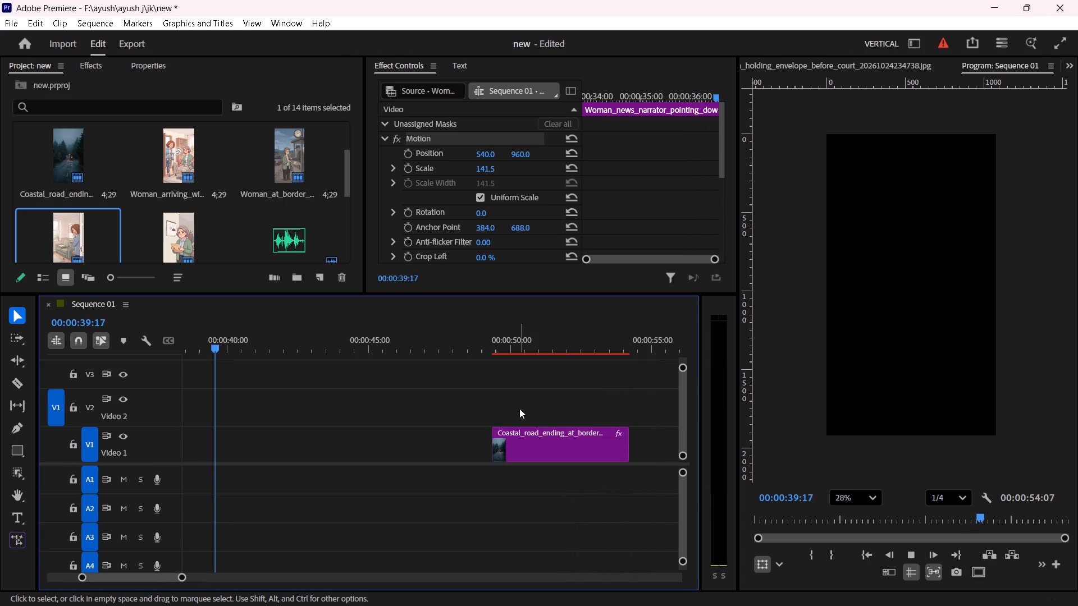
alt+scroll(494, 437, down, 4)
click(513, 444)
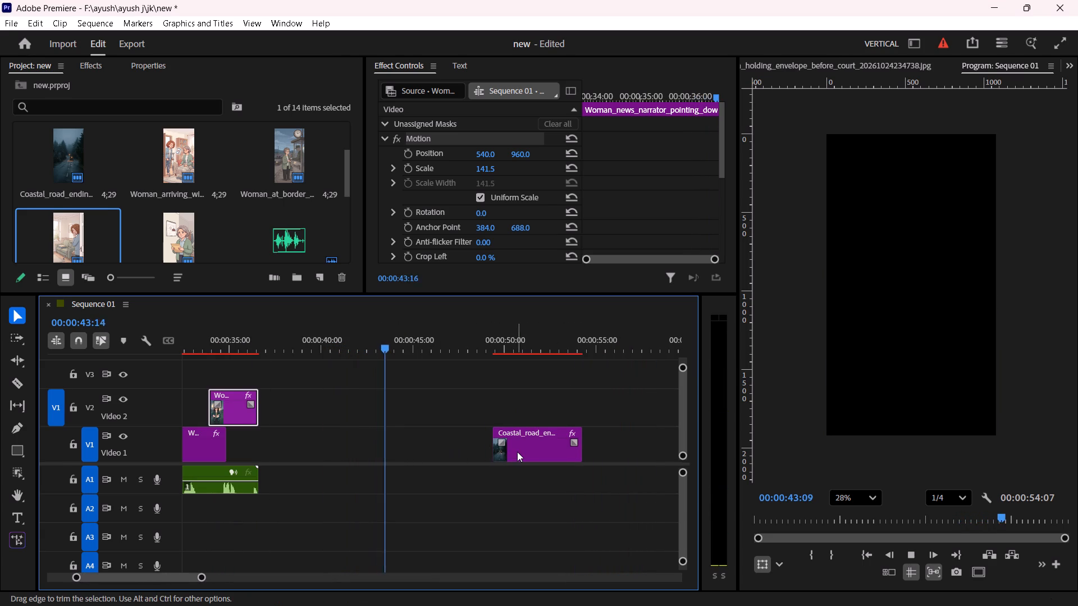
drag(518, 452, 260, 441)
alt+scroll(259, 440, up, 4)
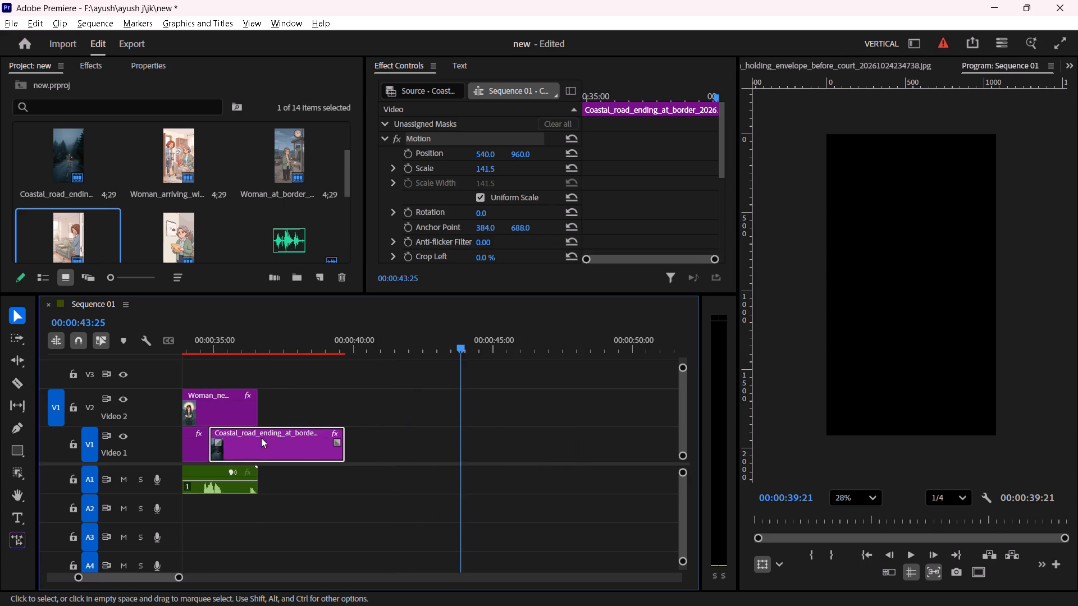
Trim the end of the Coastal_road_ending_at_border clip on Video 1 level with the end of lady die.wav, at 00:00:36:18.
alt+scroll(261, 438, up, 8)
drag(462, 457, 330, 451)
Delete the Woman_news_narrator_pointing clip from the end of Video 2 and play back the Coastal_road_ending_at_border ending.
click(300, 415)
drag(331, 417, 246, 412)
key(Delete)
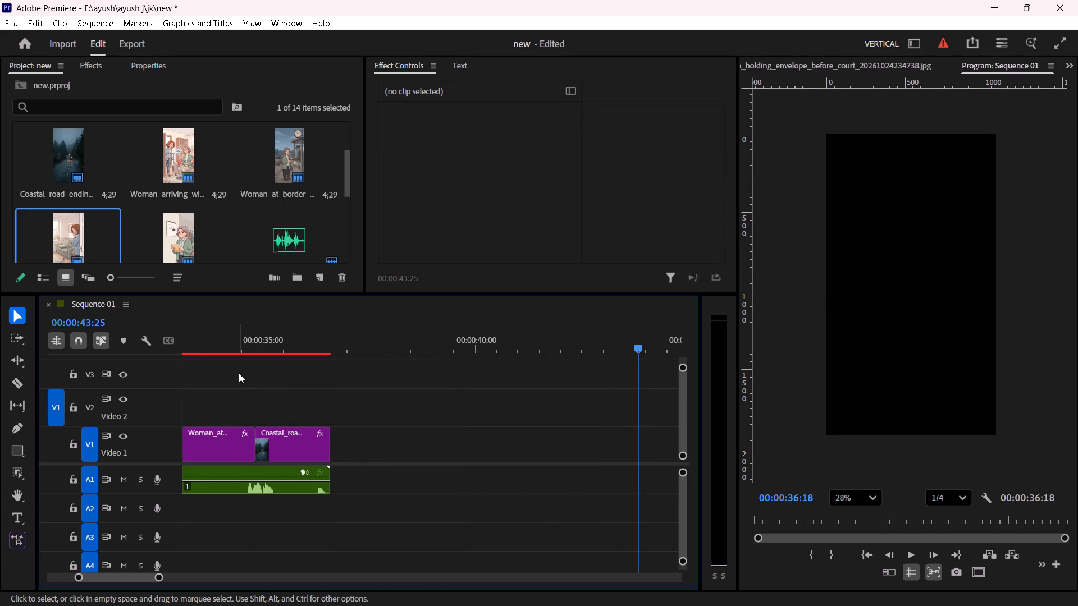
click(231, 350)
key(space)
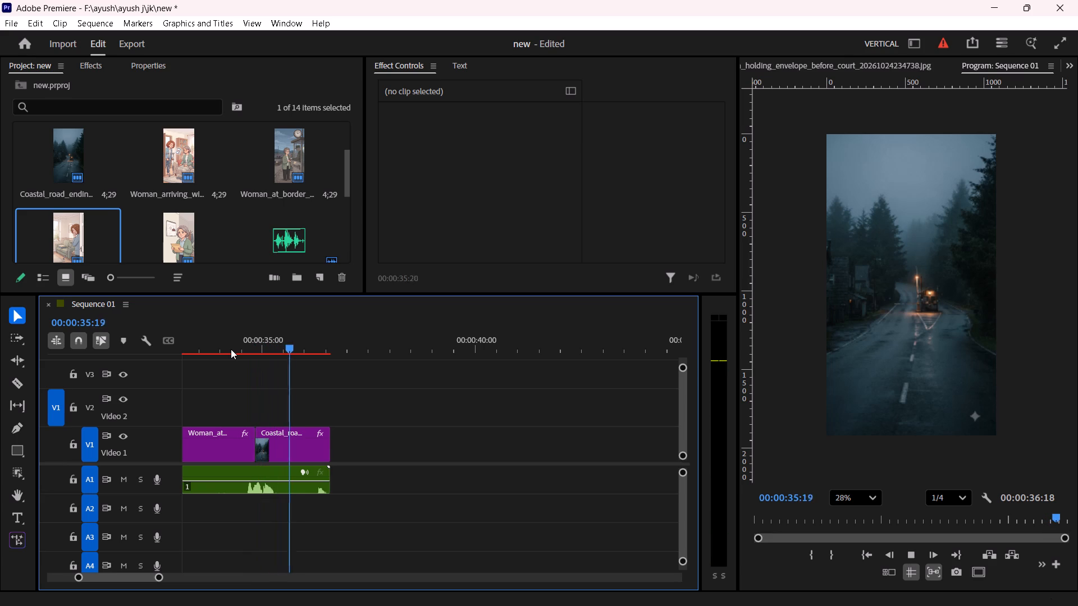
key(space)
Play back the sequence's opening, and extend the photo overlay on Video 2 to the end of the first Video 1 clip.
alt+scroll(243, 387, down, 5)
scroll(221, 428, up, 10)
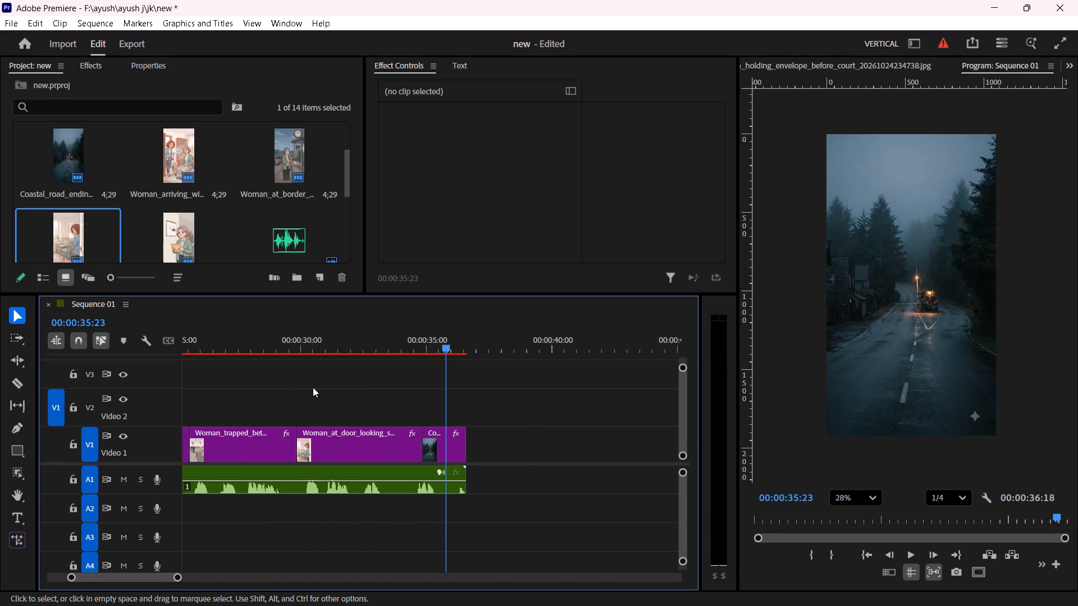
scroll(313, 387, up, 2)
scroll(312, 387, down, 6)
scroll(288, 445, up, 13)
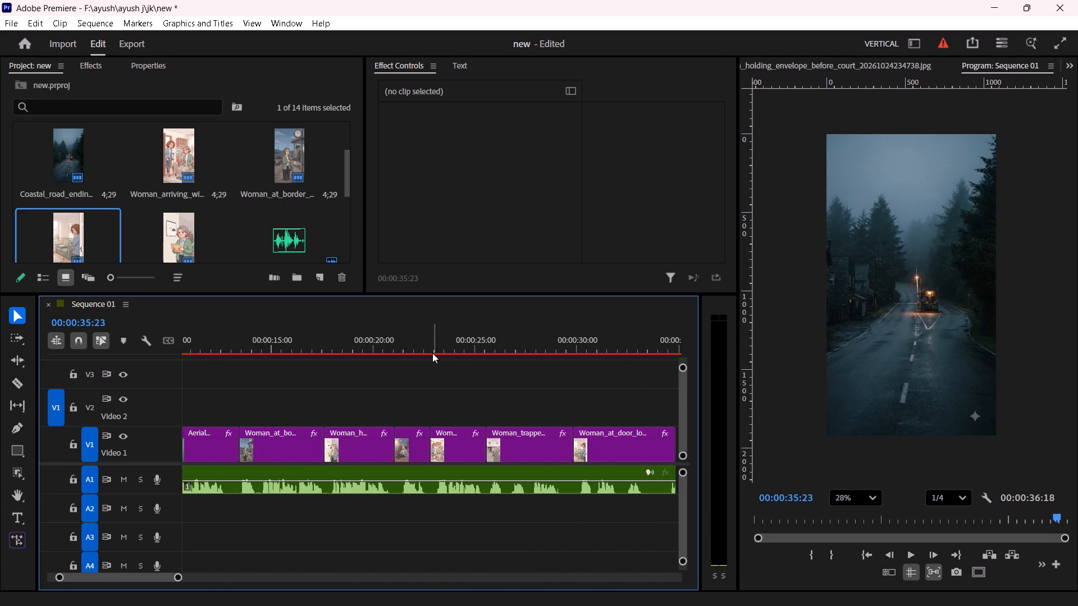
drag(432, 351, 0, 518)
key(space)
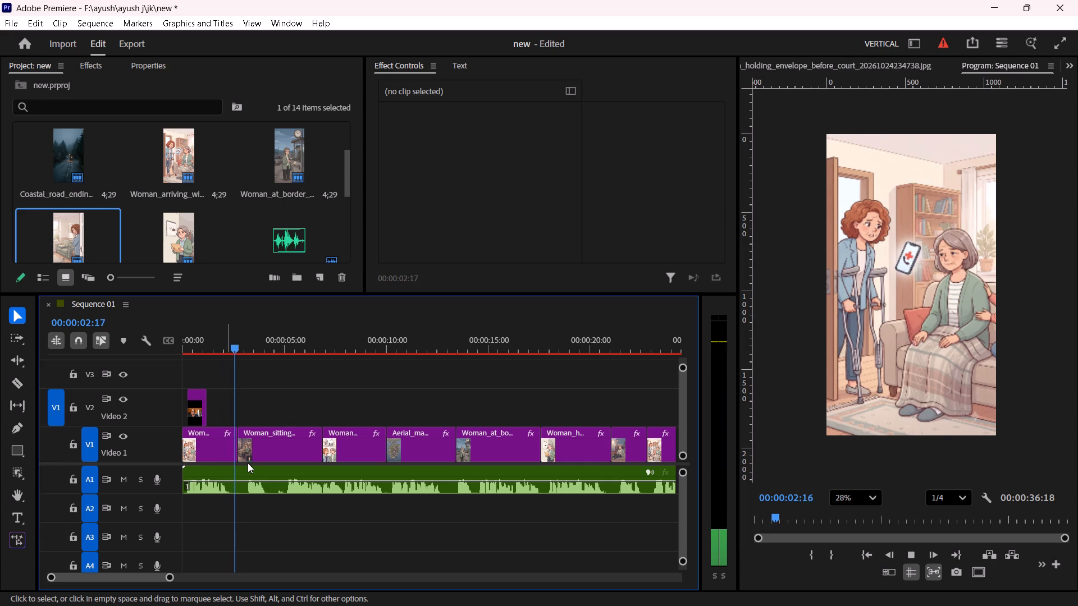
key(space)
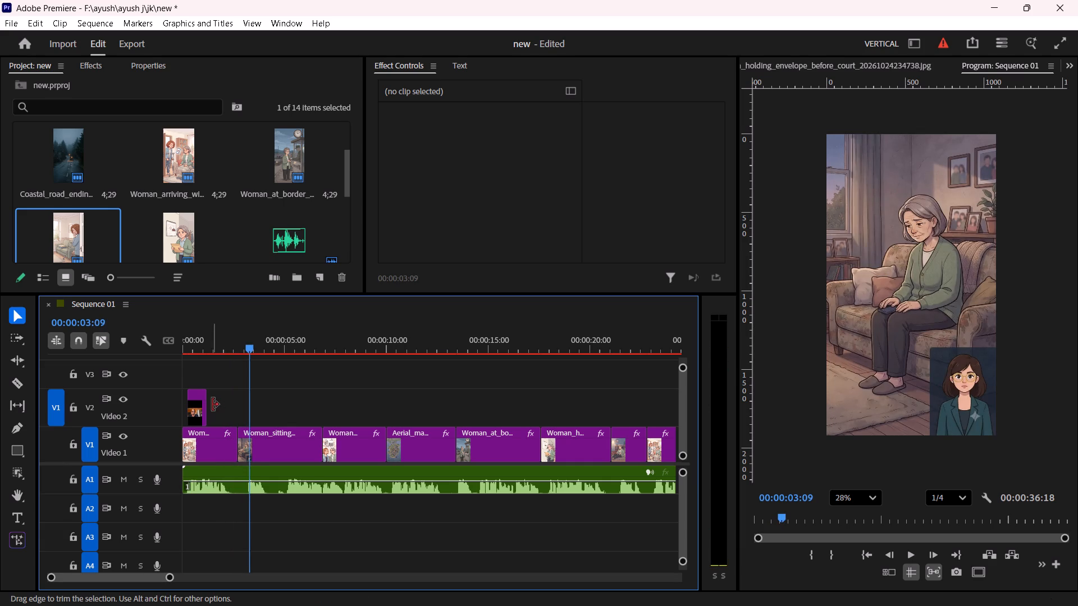
drag(212, 405, 239, 398)
Play back from the sequence start through the Aerial_map clip to check the overlay and images against the voice-over.
drag(231, 343, 228, 342)
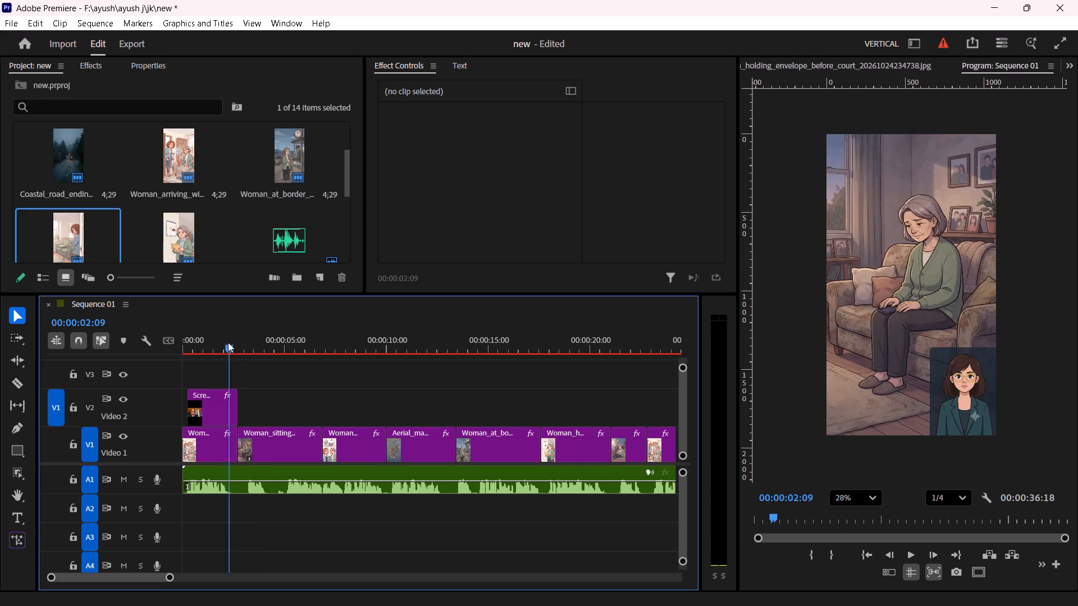
drag(228, 342, 125, 360)
key(space)
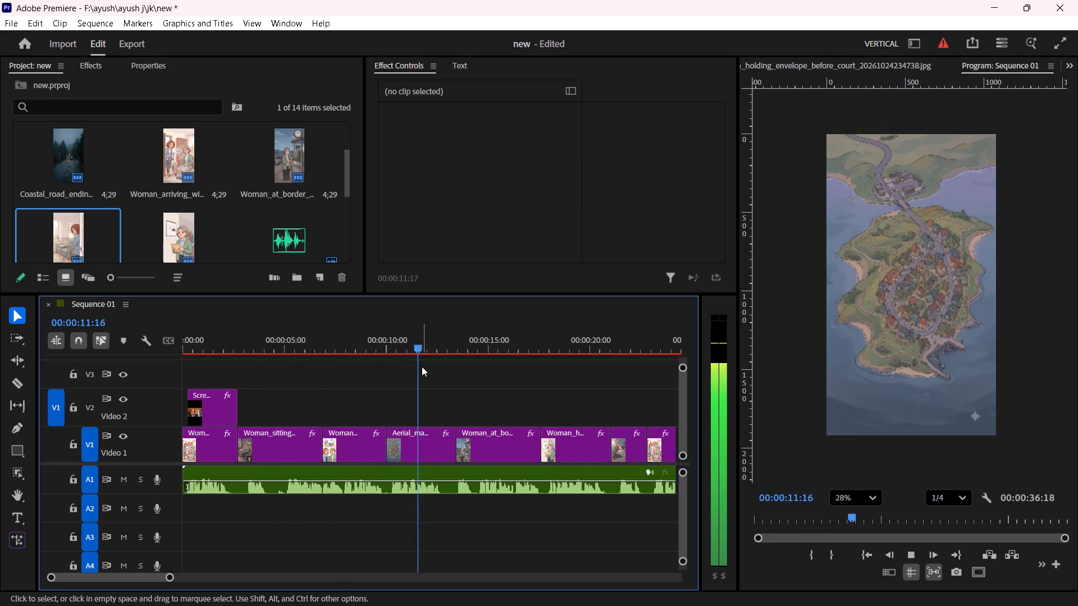
key(space)
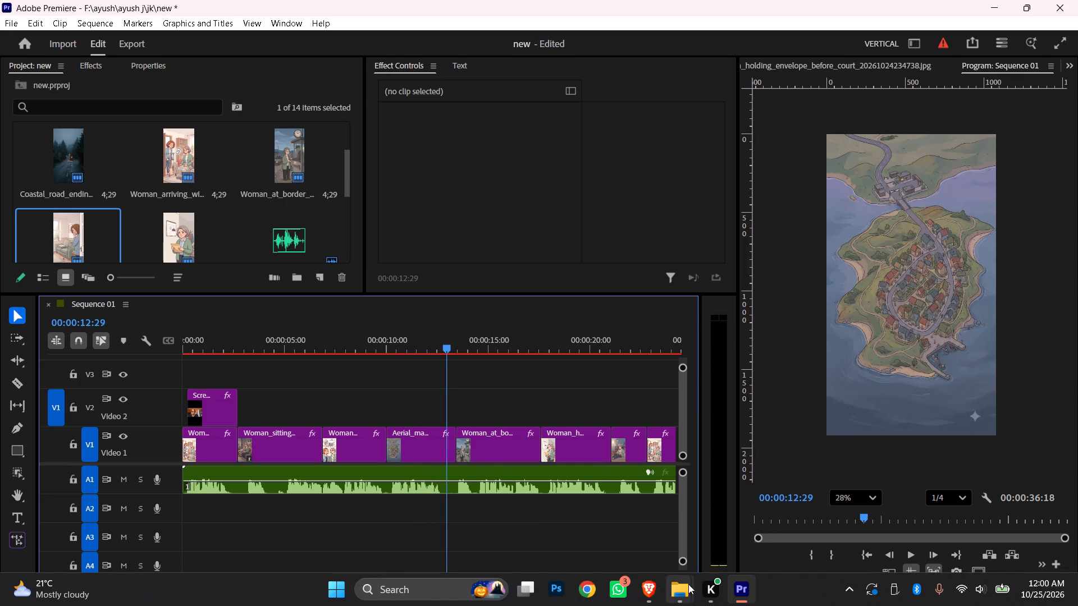
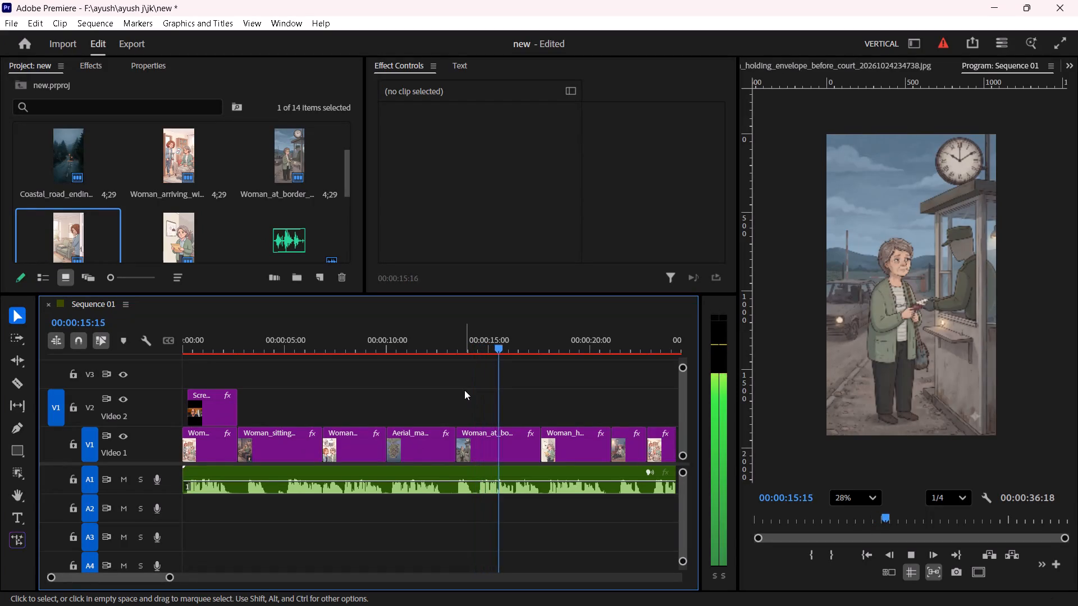
Watch the rest of the sequence, from the Woman_at_border clip to the end, checking the images against the voice-over.
scroll(464, 393, down, 5)
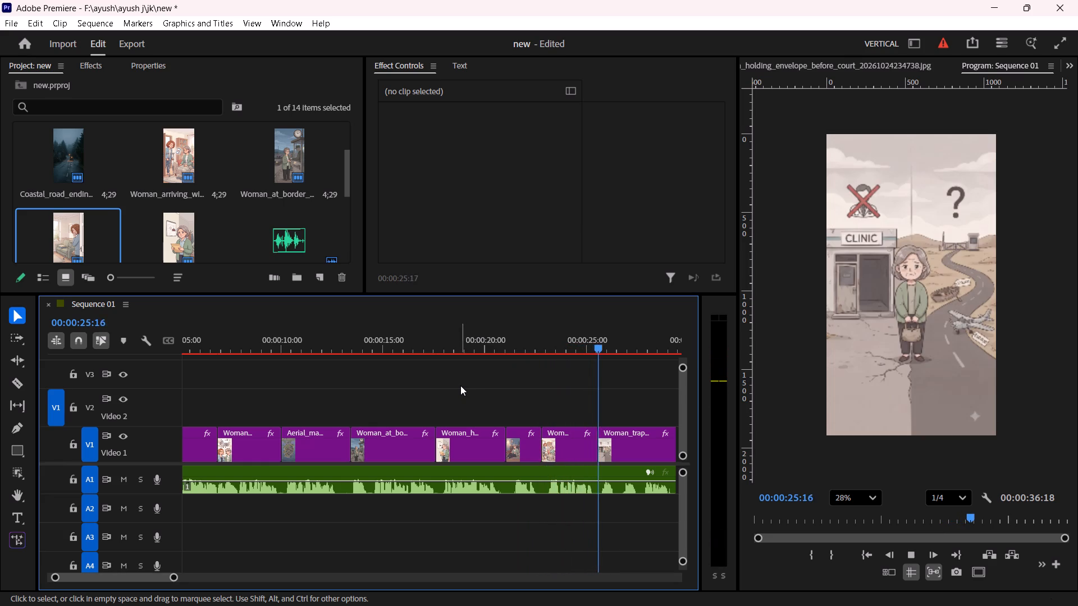
alt+scroll(458, 383, down, 5)
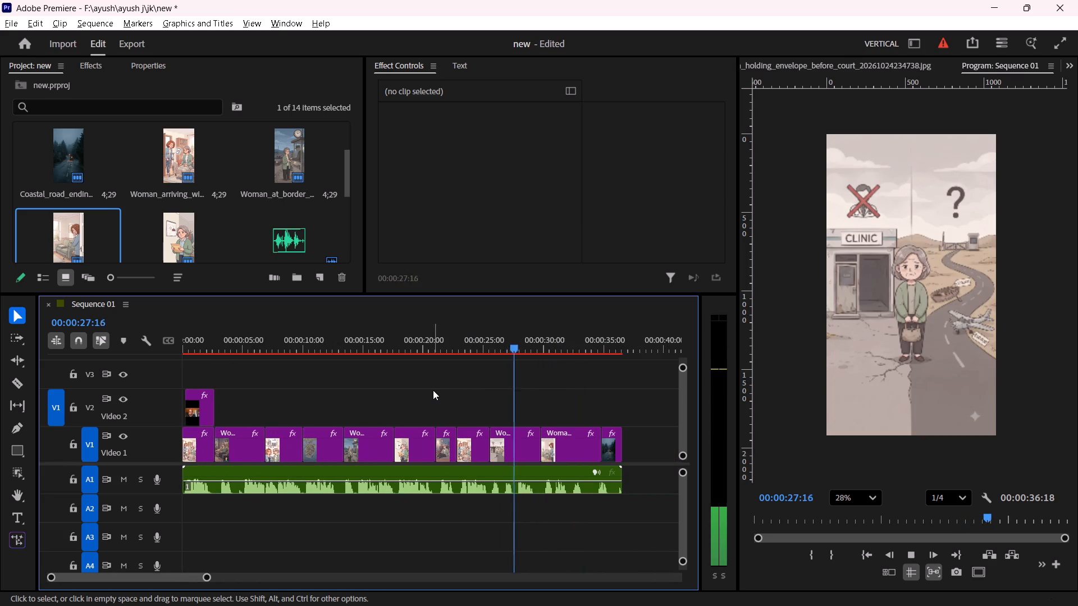
alt+scroll(431, 392, down, 1)
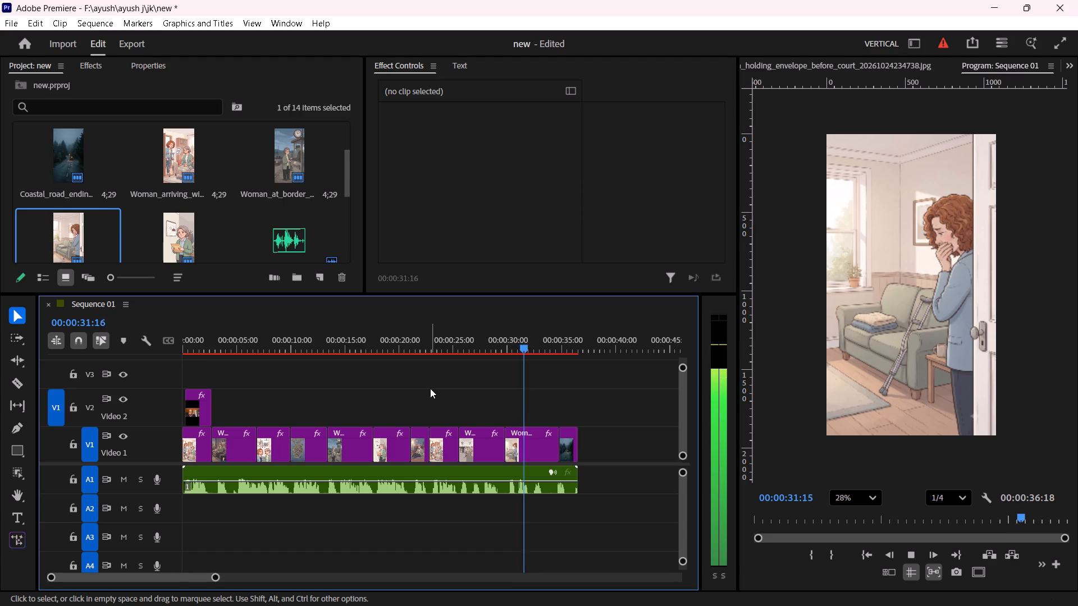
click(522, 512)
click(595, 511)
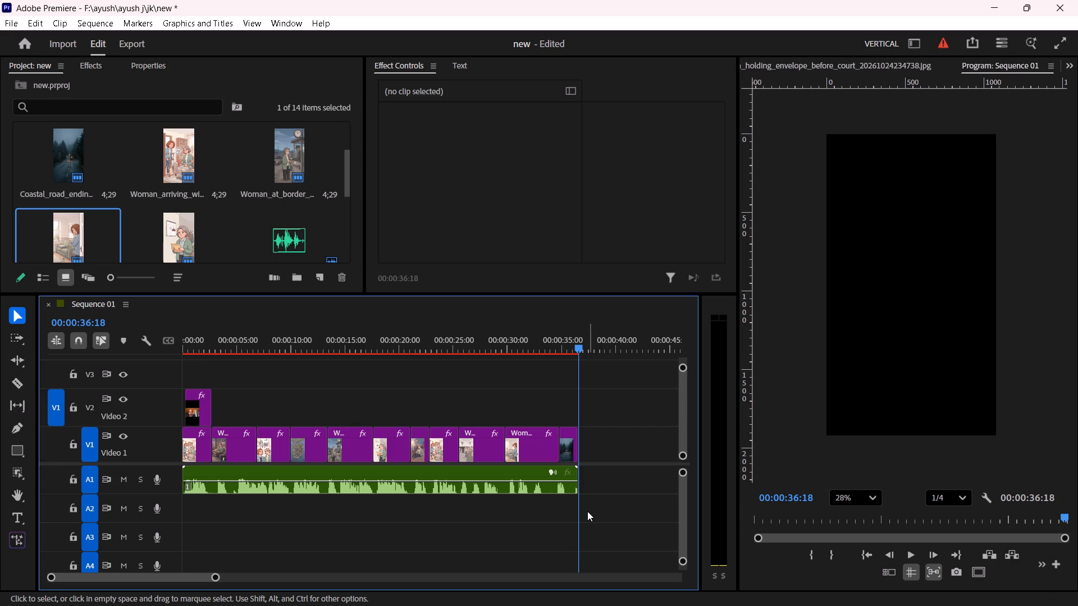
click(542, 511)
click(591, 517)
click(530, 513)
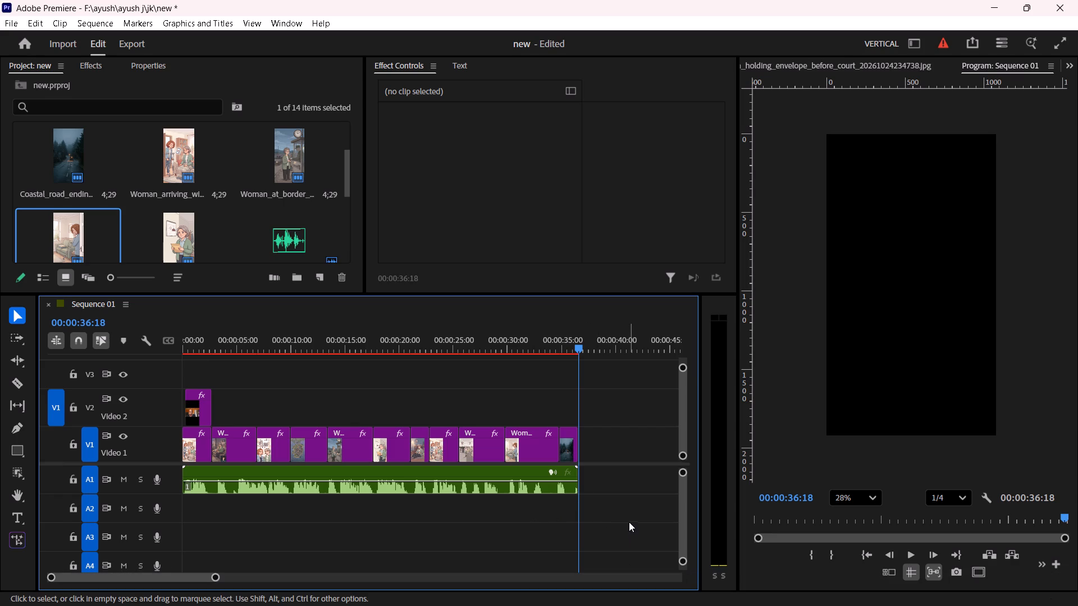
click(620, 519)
Save the project and close Adobe Premiere.
key(ctrl+s)
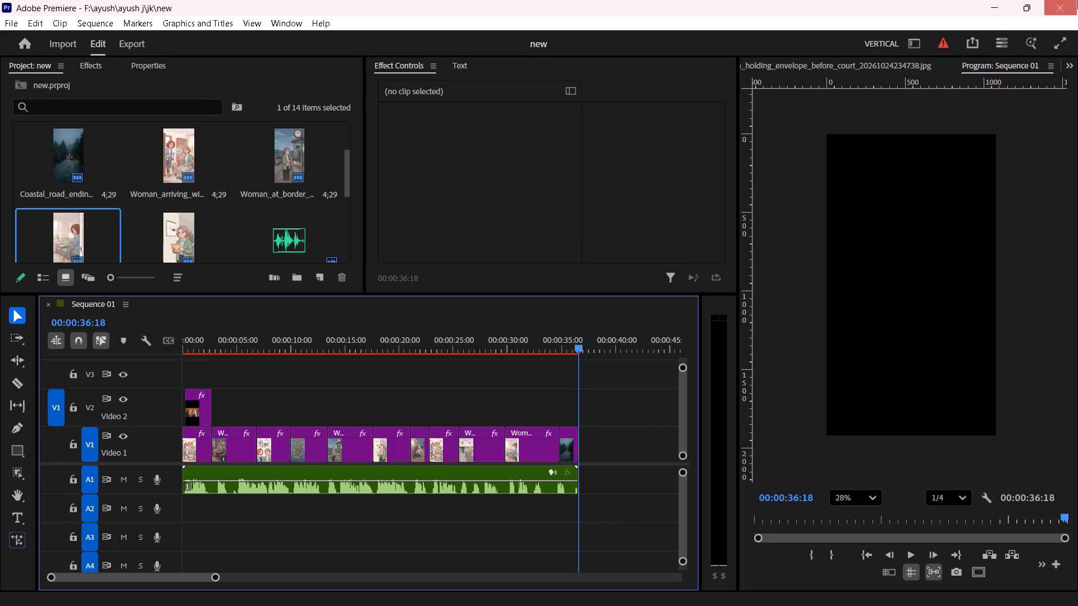
click(1066, 4)
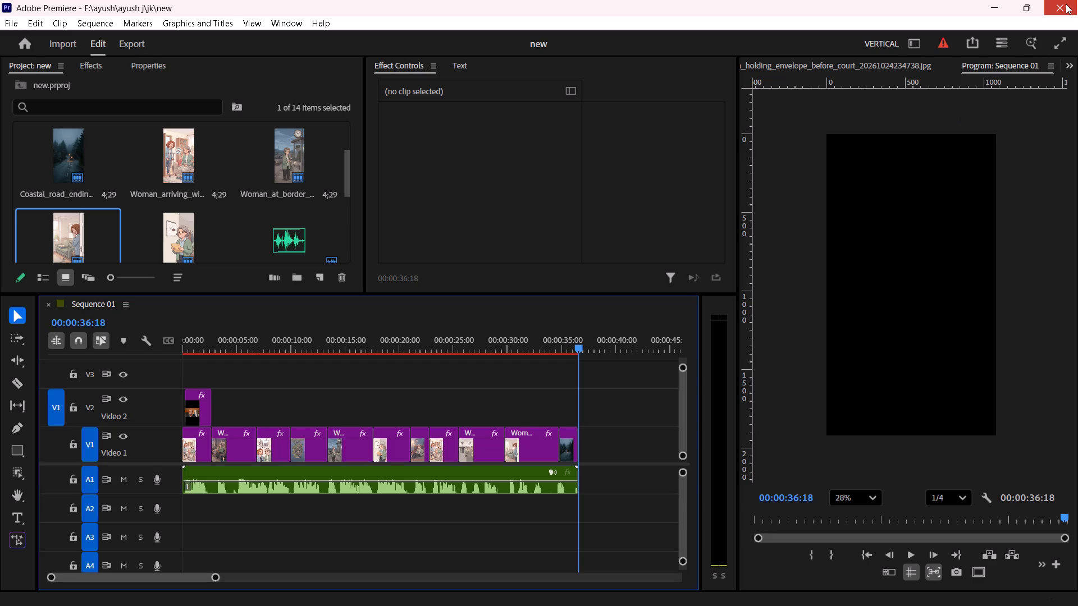